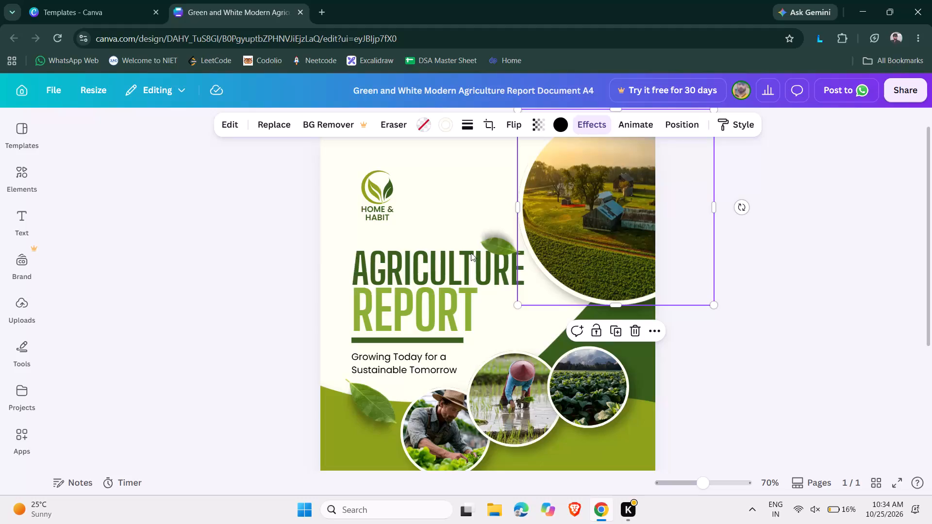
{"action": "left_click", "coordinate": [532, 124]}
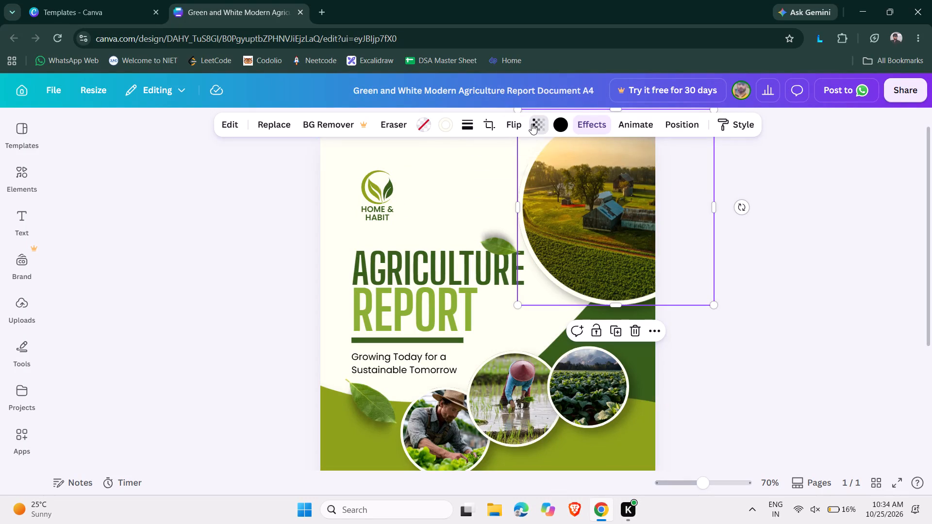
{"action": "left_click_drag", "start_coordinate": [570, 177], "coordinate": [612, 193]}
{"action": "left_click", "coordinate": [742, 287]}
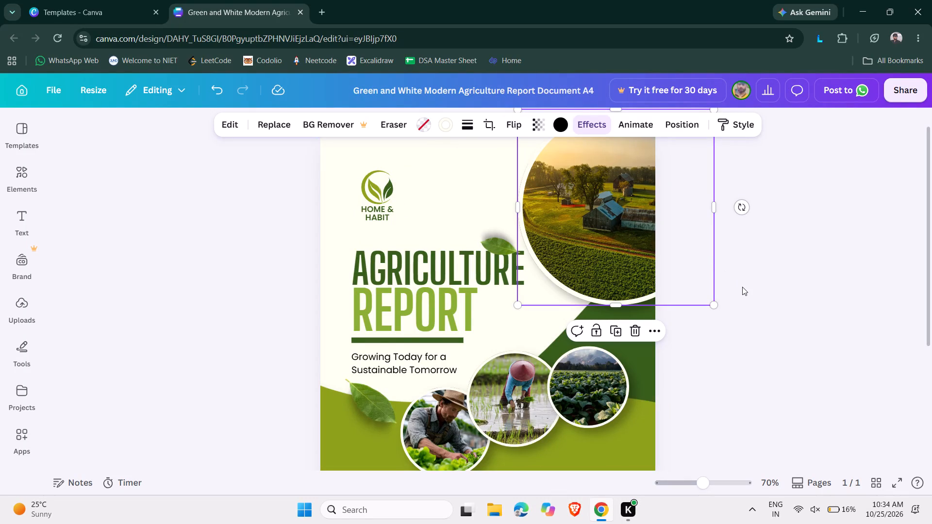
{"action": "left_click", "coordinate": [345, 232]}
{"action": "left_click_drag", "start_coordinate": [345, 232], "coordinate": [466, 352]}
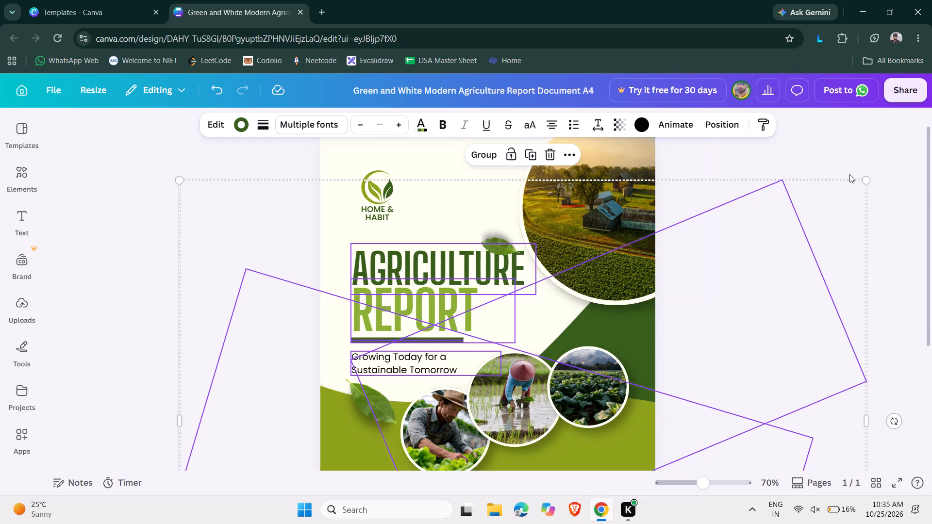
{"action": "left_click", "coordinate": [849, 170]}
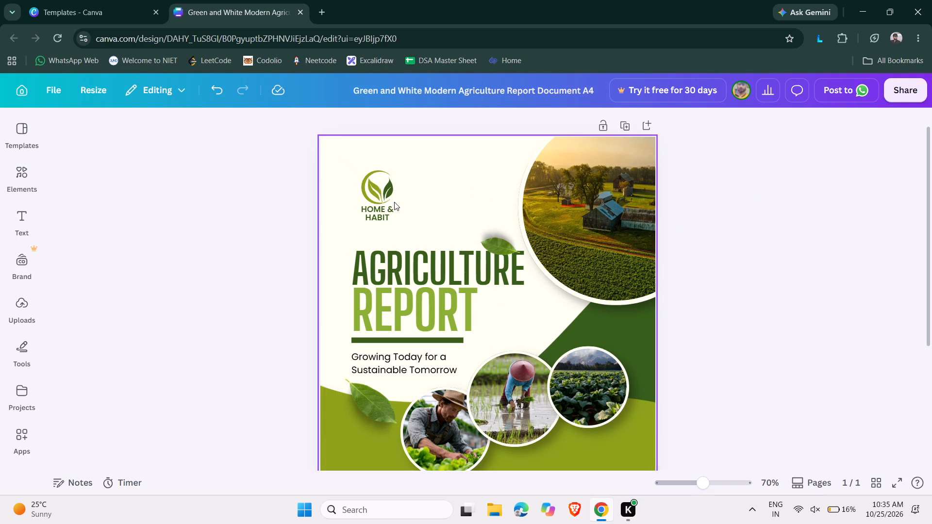
Enlarge the leaf logo and move it into the upper-left corner of the page.
{"action": "left_click", "coordinate": [377, 192]}
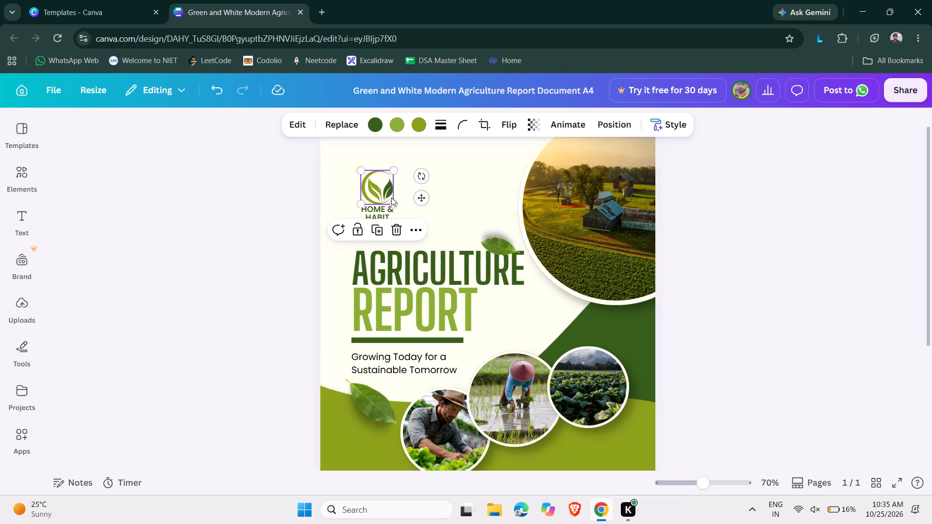
{"action": "left_click_drag", "start_coordinate": [395, 203], "coordinate": [423, 220]}
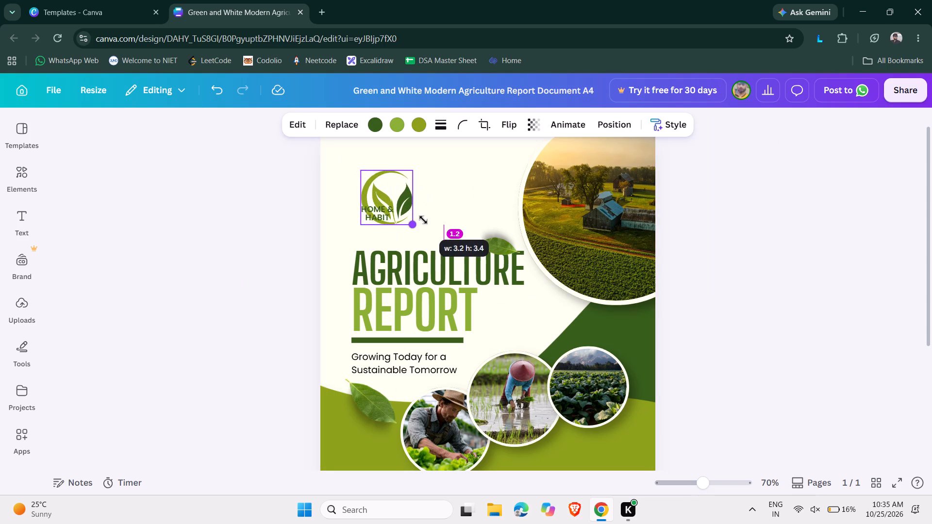
{"action": "left_click_drag", "start_coordinate": [423, 220], "coordinate": [432, 226]}
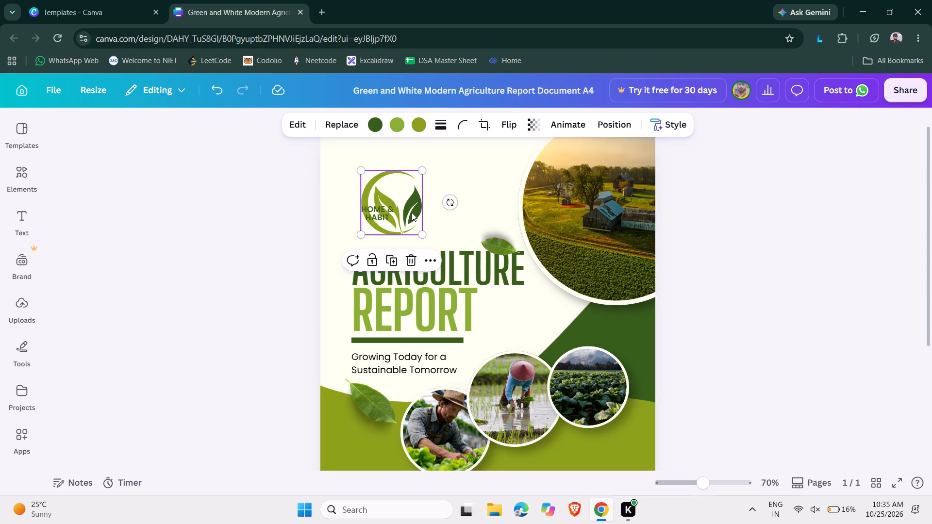
{"action": "left_click_drag", "start_coordinate": [412, 213], "coordinate": [391, 180]}
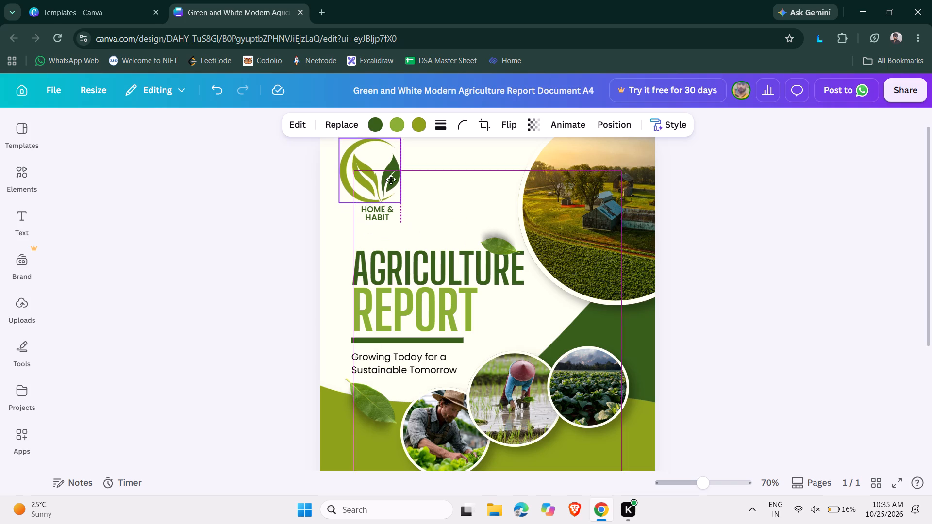
{"action": "left_click_drag", "start_coordinate": [391, 180], "coordinate": [387, 173]}
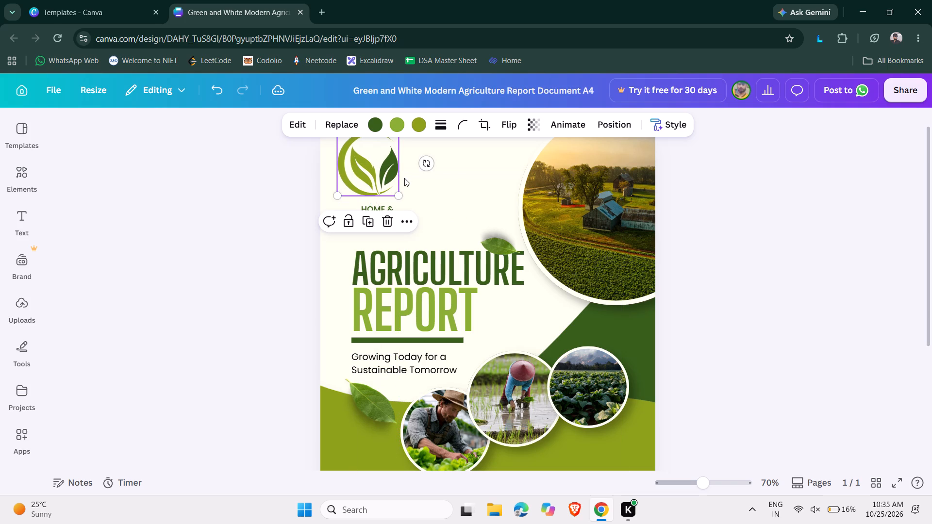
{"action": "left_click", "coordinate": [445, 193]}
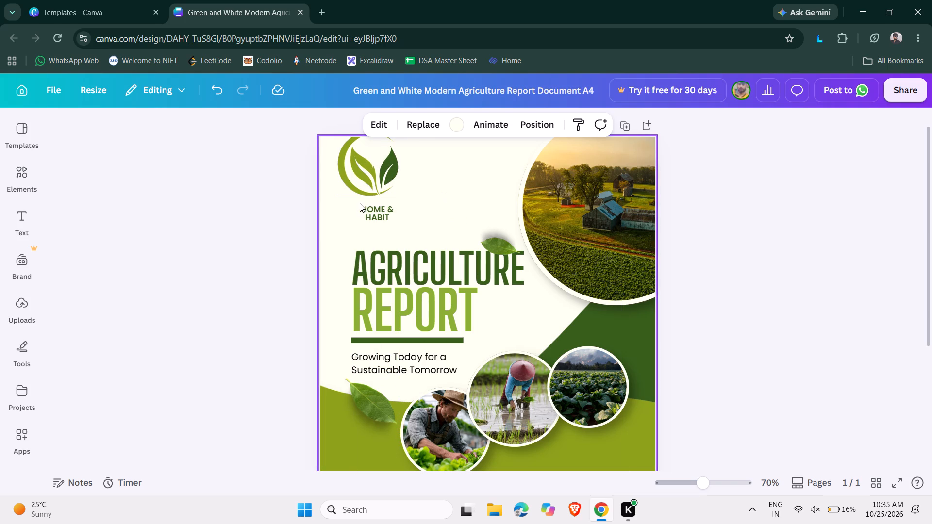
Widen the HOME & HABIT text box to fit on one line and place it directly beneath the logo.
{"action": "left_click_drag", "start_coordinate": [359, 203], "coordinate": [409, 224]}
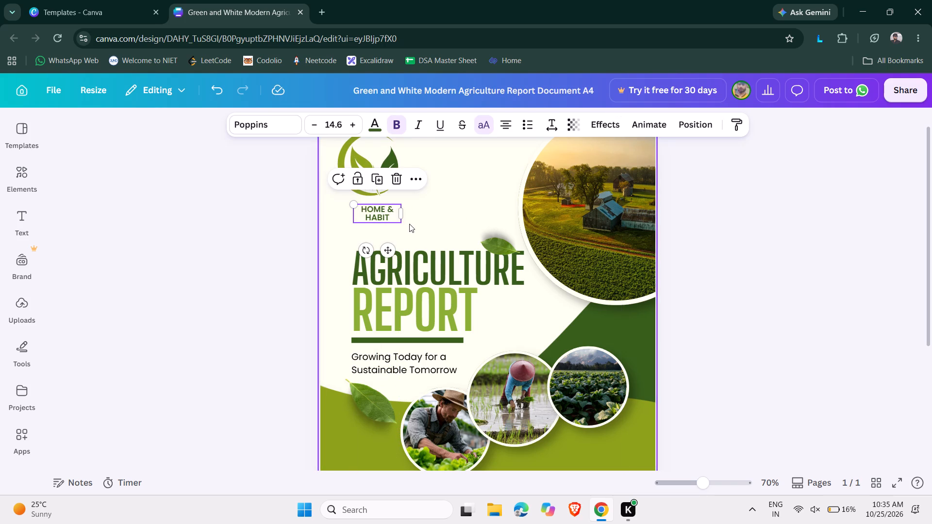
{"action": "left_click_drag", "start_coordinate": [403, 213], "coordinate": [429, 214]}
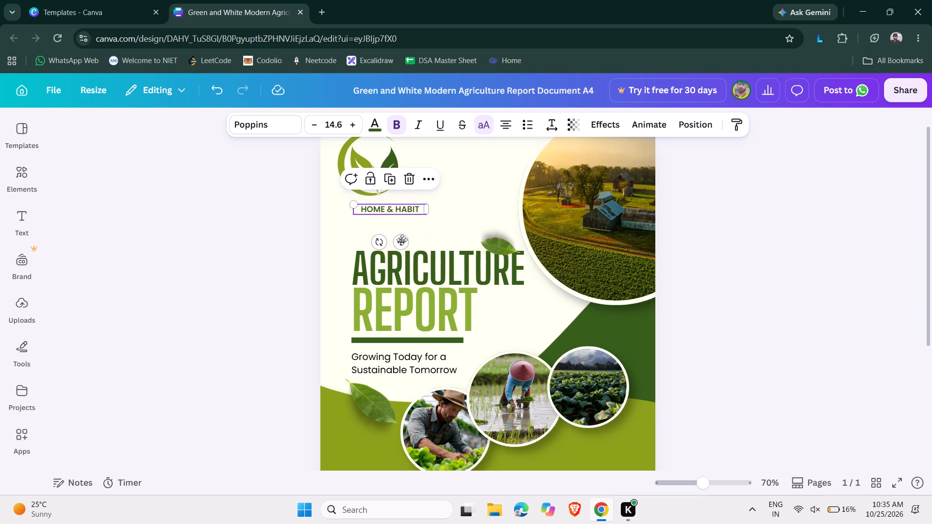
{"action": "left_click_drag", "start_coordinate": [401, 245], "coordinate": [387, 238]}
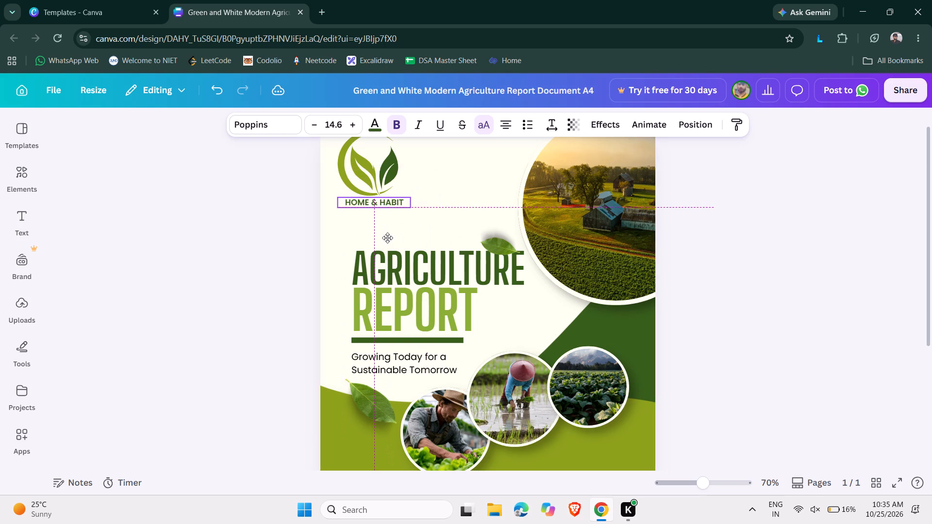
{"action": "left_click_drag", "start_coordinate": [387, 238], "coordinate": [390, 237]}
{"action": "scroll", "coordinate": [449, 206], "scroll_direction": "up", "scroll_amount": 1}
{"action": "left_click", "coordinate": [466, 206]}
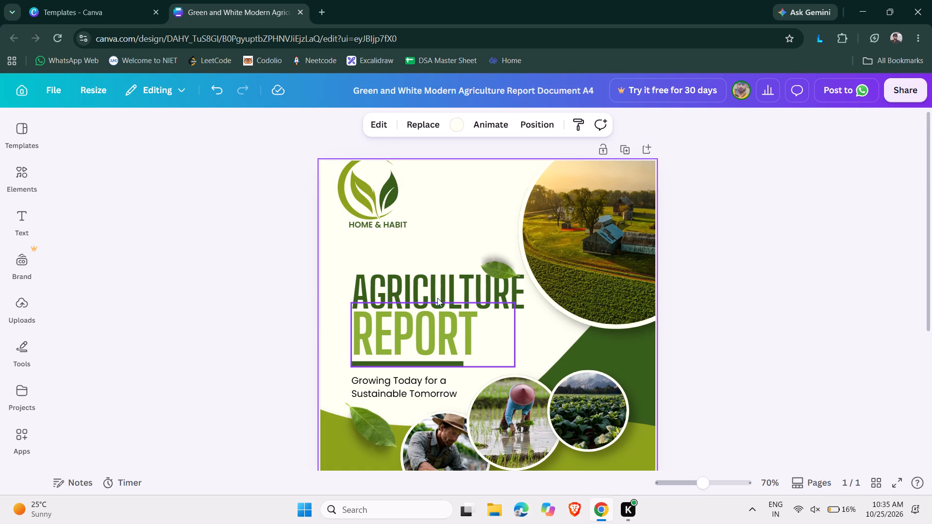
Enlarge the AGRICULTURE heading to font size 96.6 and shift it toward the page's left edge.
{"action": "left_click", "coordinate": [452, 291]}
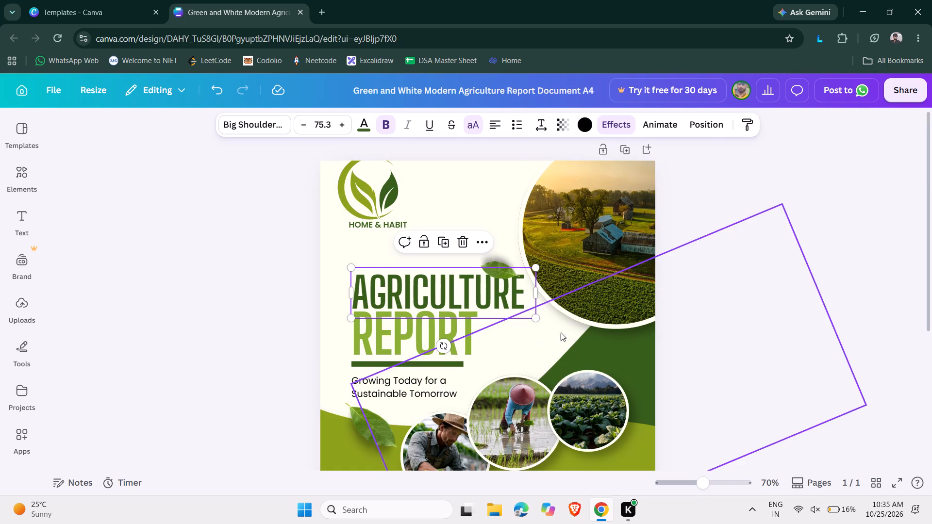
{"action": "left_click_drag", "start_coordinate": [537, 318], "coordinate": [582, 340]}
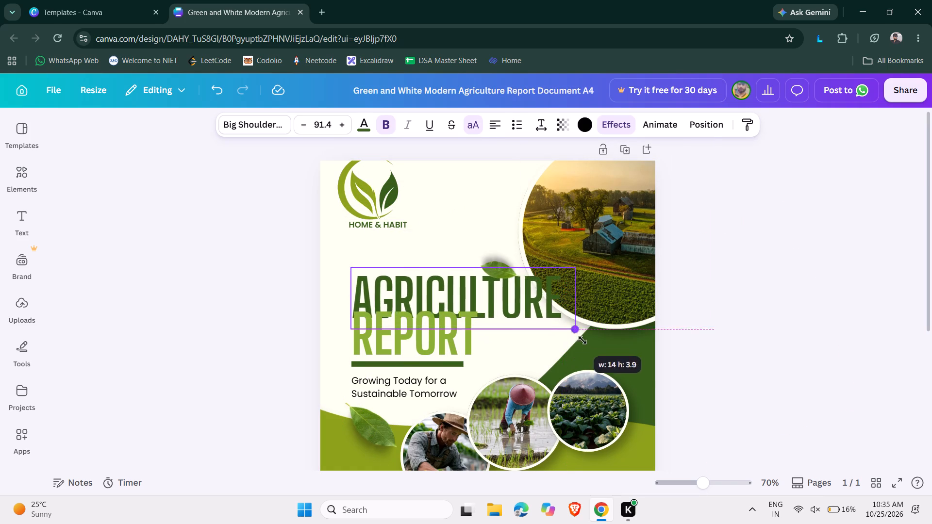
{"action": "left_click_drag", "start_coordinate": [582, 340], "coordinate": [587, 344]}
{"action": "left_click_drag", "start_coordinate": [531, 315], "coordinate": [497, 309]}
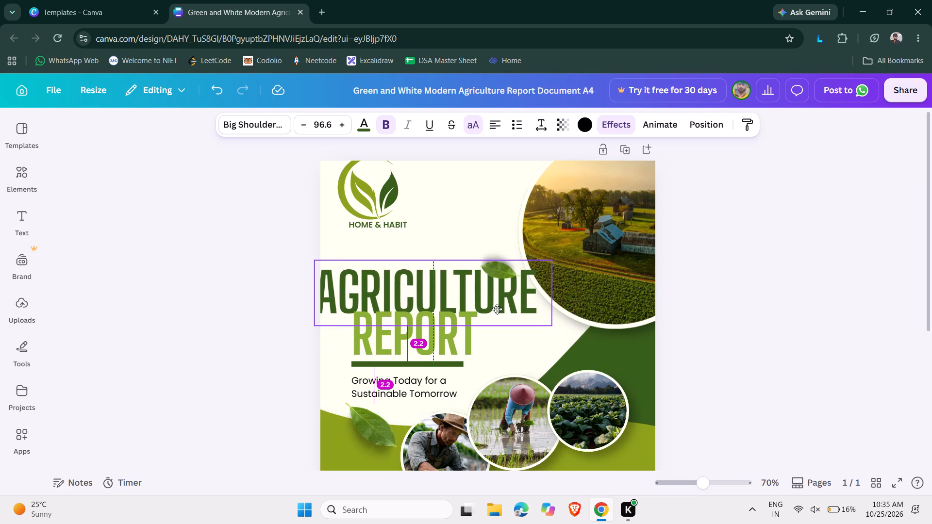
{"action": "left_click_drag", "start_coordinate": [497, 309], "coordinate": [499, 307]}
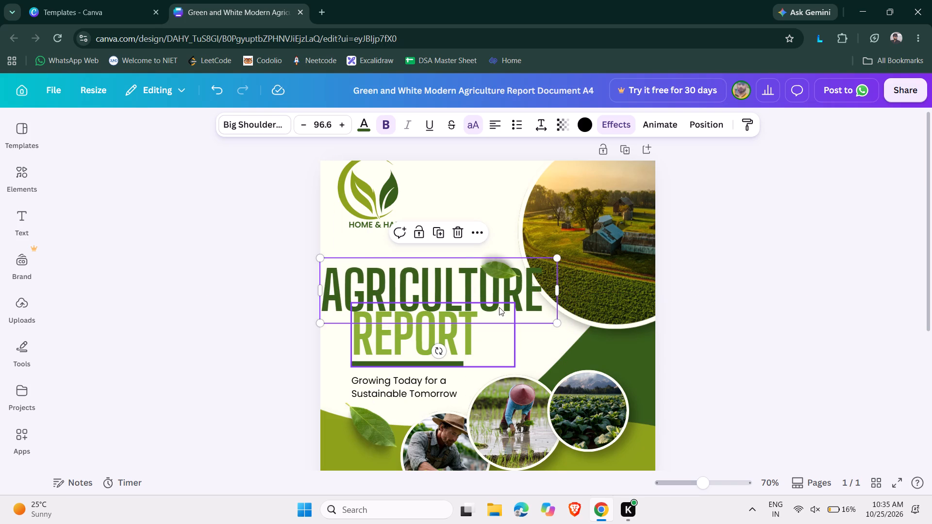
{"action": "left_click_drag", "start_coordinate": [494, 276], "coordinate": [494, 269]}
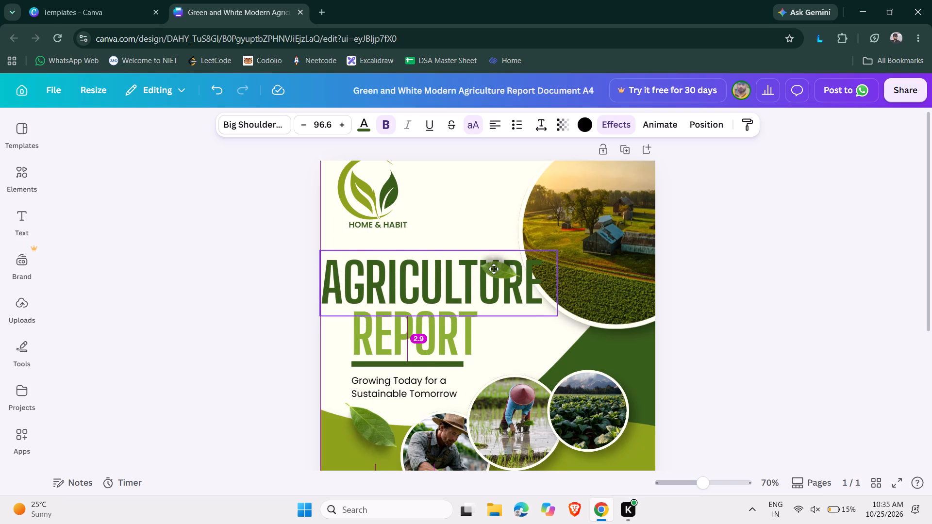
{"action": "left_click_drag", "start_coordinate": [494, 269], "coordinate": [499, 288]}
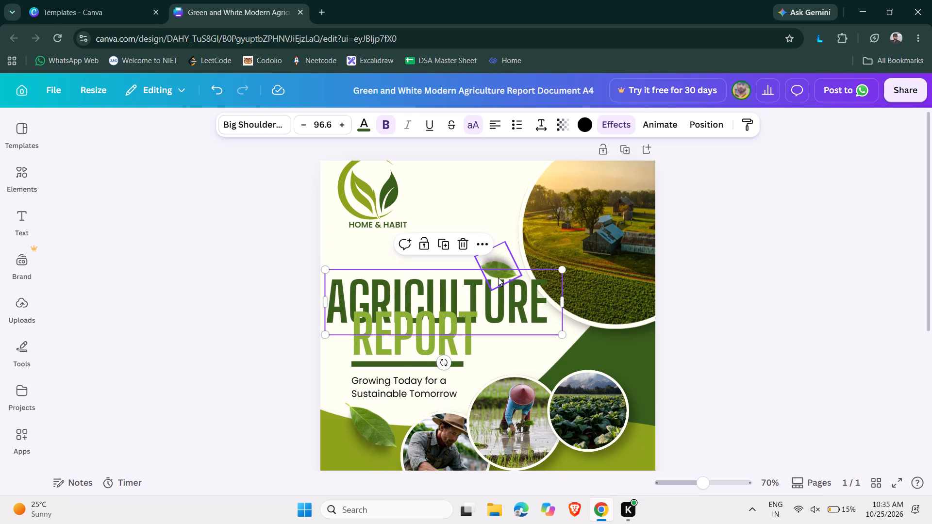
{"action": "left_click_drag", "start_coordinate": [498, 278], "coordinate": [499, 283]}
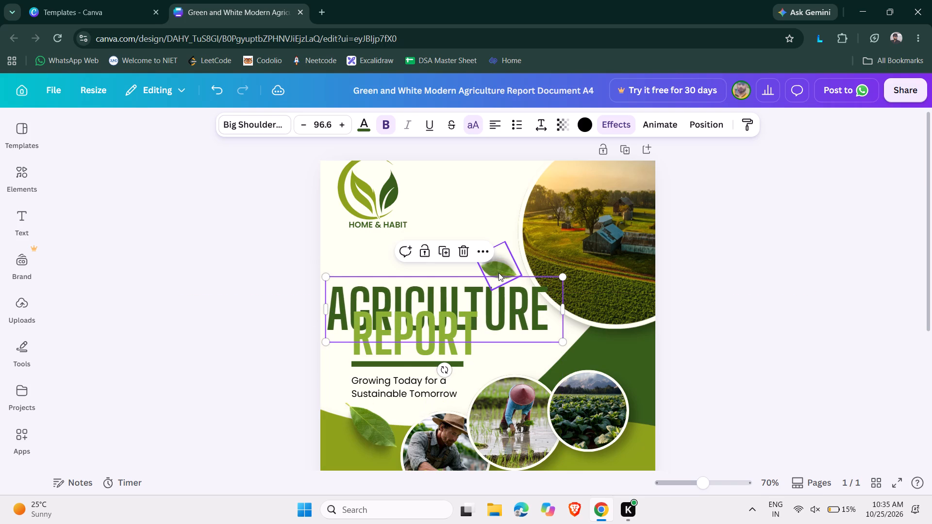
Move the small leaf overlapping the AGRICULTURE heading slightly up and to the left.
{"action": "left_click", "coordinate": [499, 260]}
{"action": "left_click_drag", "start_coordinate": [499, 260], "coordinate": [492, 248]}
Reposition the AGRICULTURE heading just below the small leaf and reduce its font size to 88.5.
{"action": "left_click_drag", "start_coordinate": [506, 296], "coordinate": [501, 291]}
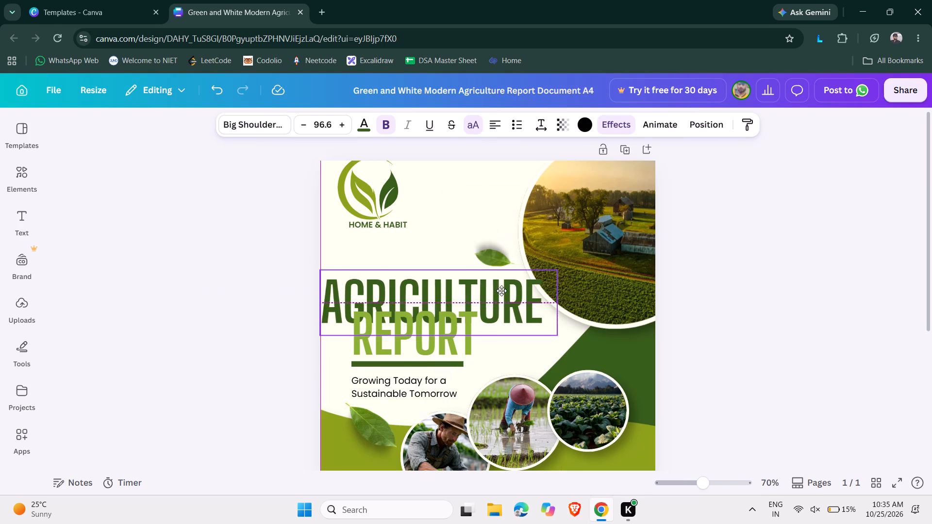
{"action": "left_click_drag", "start_coordinate": [501, 291], "coordinate": [506, 281]}
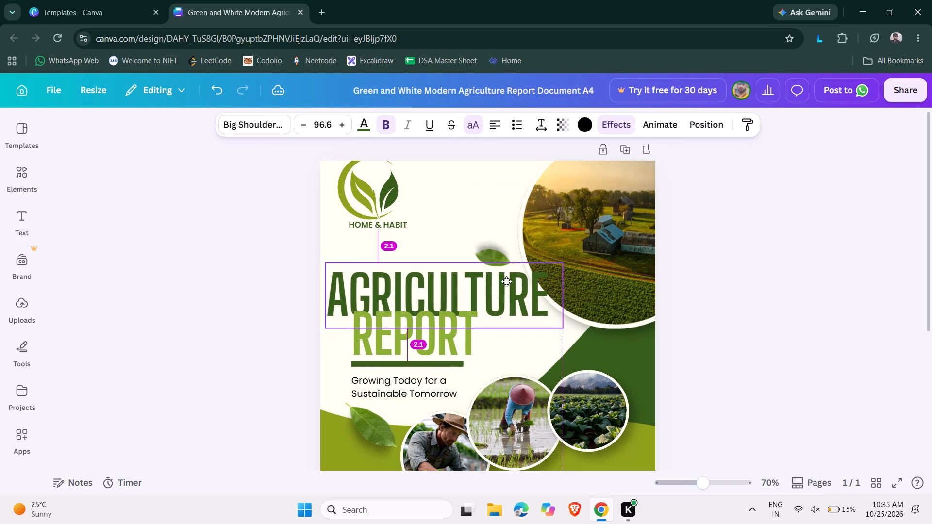
{"action": "left_click_drag", "start_coordinate": [506, 281], "coordinate": [504, 280]}
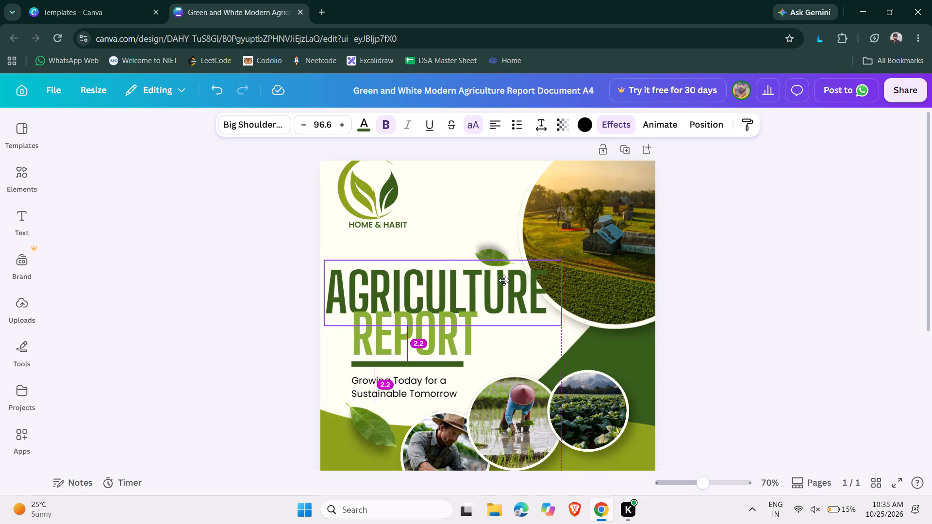
{"action": "left_click_drag", "start_coordinate": [504, 280], "coordinate": [502, 281]}
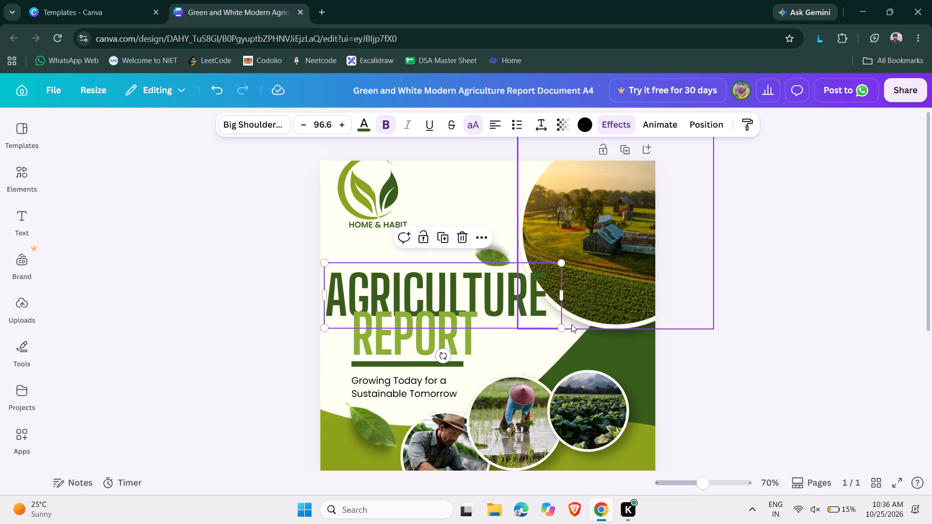
{"action": "left_click_drag", "start_coordinate": [564, 325], "coordinate": [545, 317]}
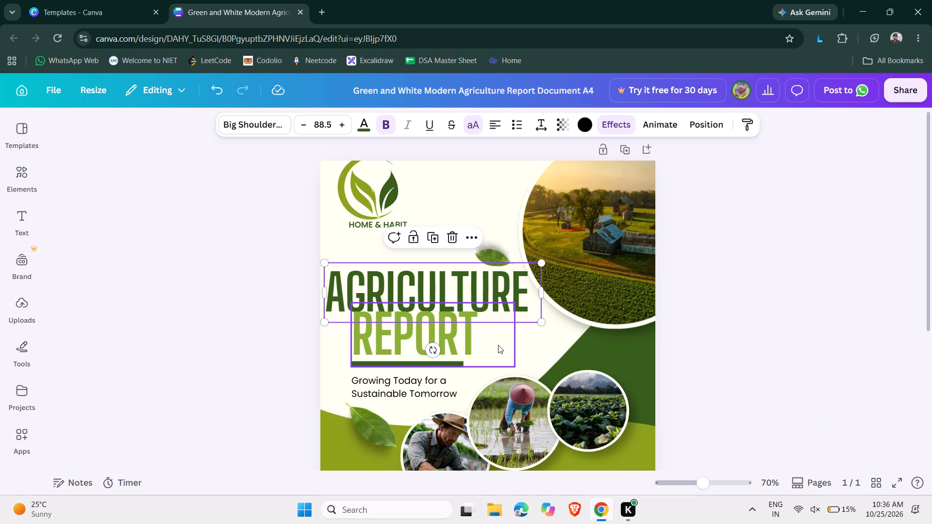
Replace the HOME & HABIT text under the logo with "Kishan seva".
{"action": "double_click", "coordinate": [375, 227]}
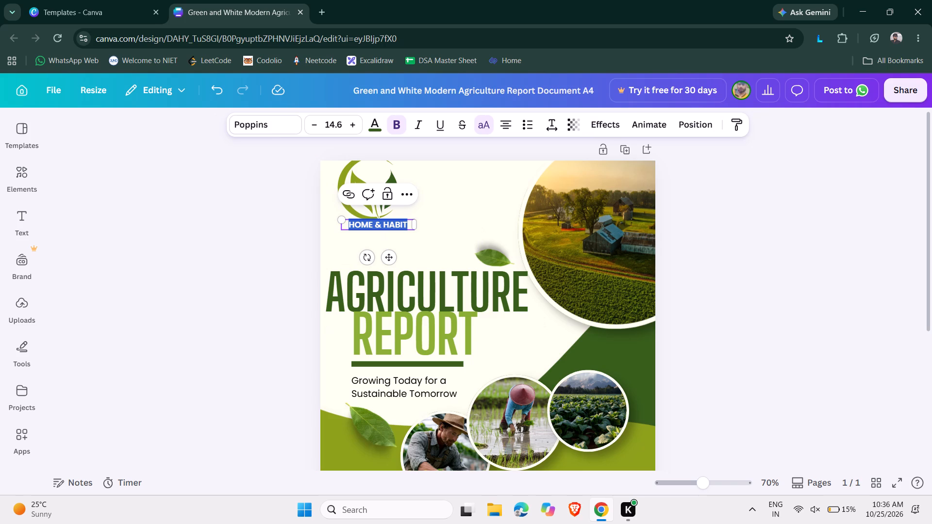
{"action": "type", "text": "Kishan seva"}
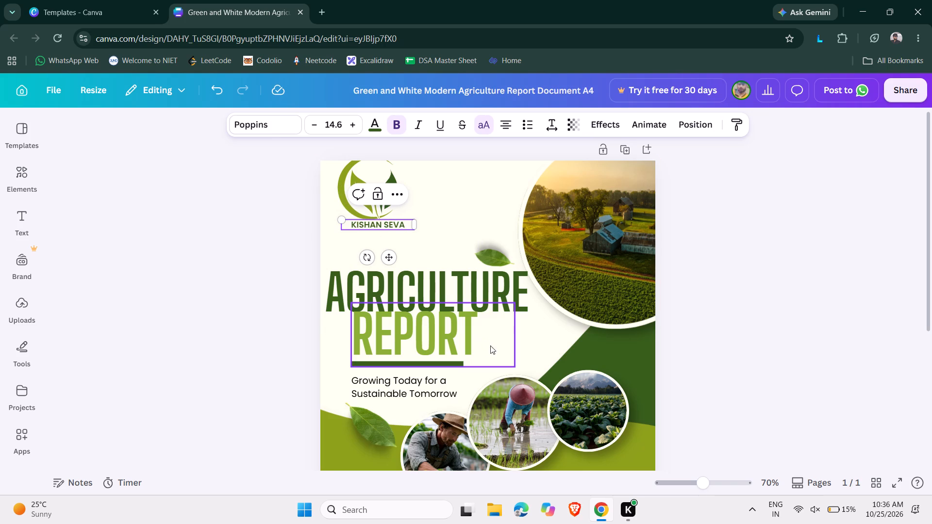
Move the REPORT heading slightly down below the AGRICULTURE heading.
{"action": "left_click", "coordinate": [474, 341]}
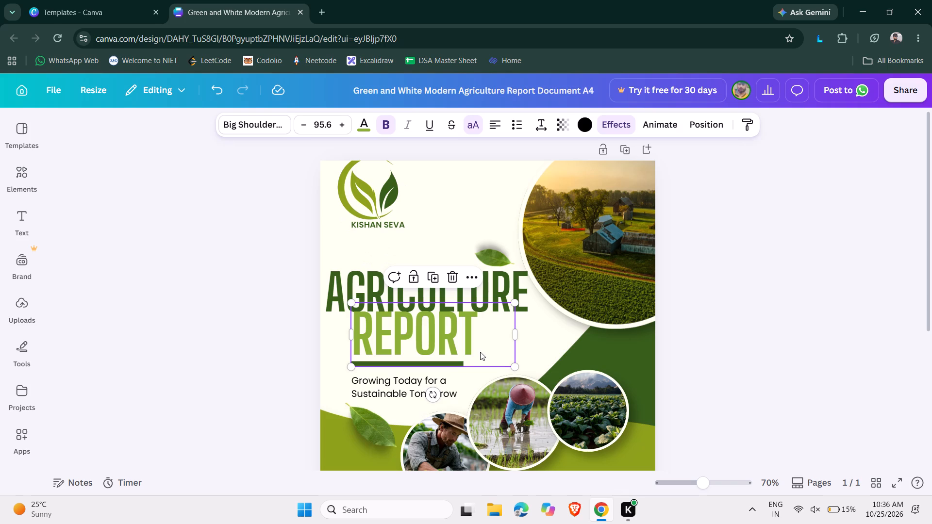
{"action": "left_click_drag", "start_coordinate": [467, 344], "coordinate": [472, 351]}
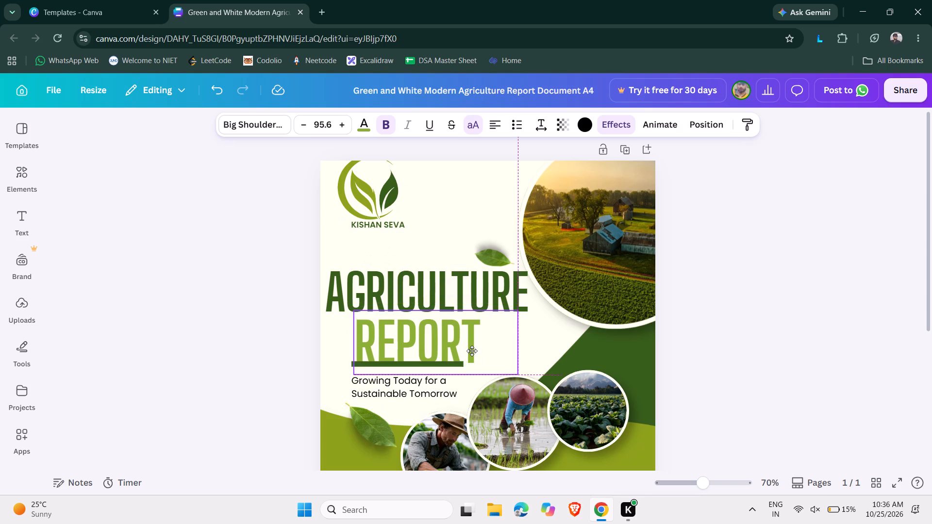
{"action": "left_click_drag", "start_coordinate": [472, 351], "coordinate": [471, 348]}
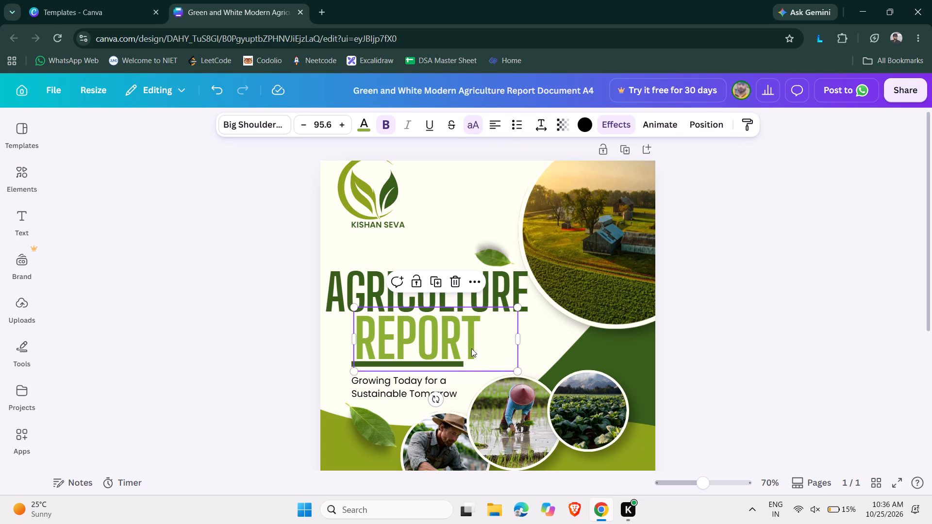
Replace the REPORT heading text with "Support" and enlarge it to font size 109.
{"action": "double_click", "coordinate": [482, 343]}
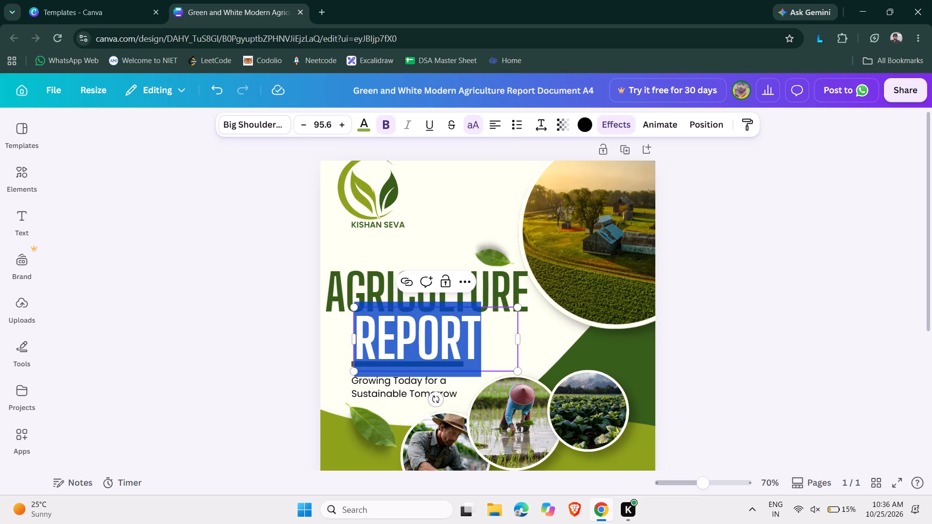
{"action": "type", "text": "Su"}
{"action": "type", "text": "pport"}
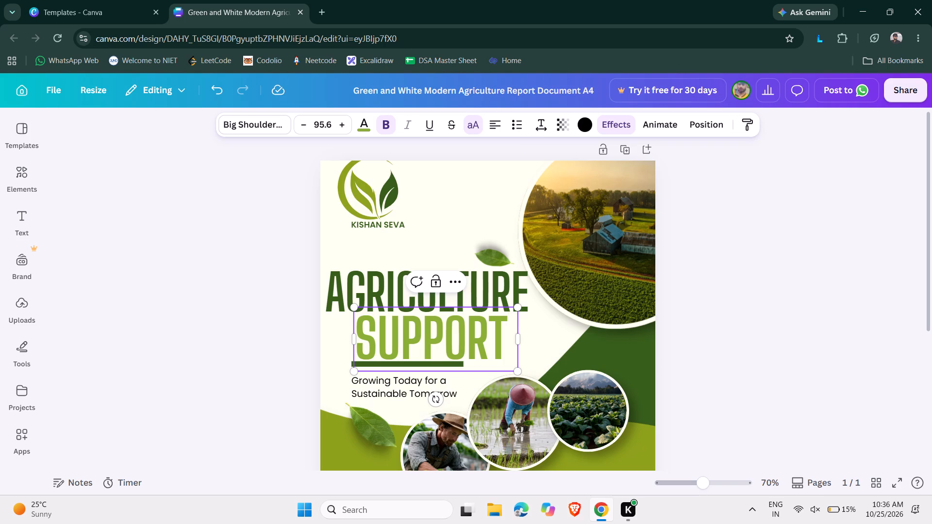
{"action": "left_click_drag", "start_coordinate": [519, 373], "coordinate": [544, 376]}
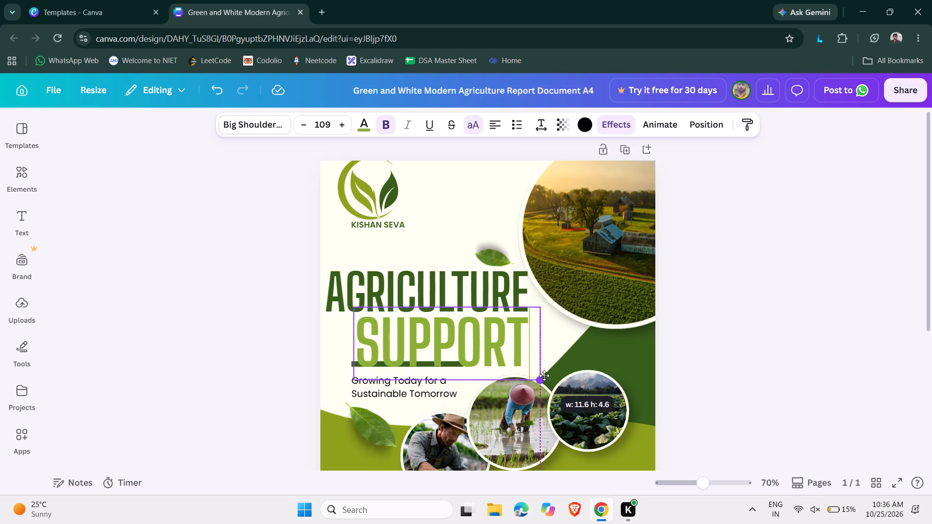
{"action": "left_click_drag", "start_coordinate": [544, 376], "coordinate": [548, 376]}
{"action": "left_click", "coordinate": [513, 365]}
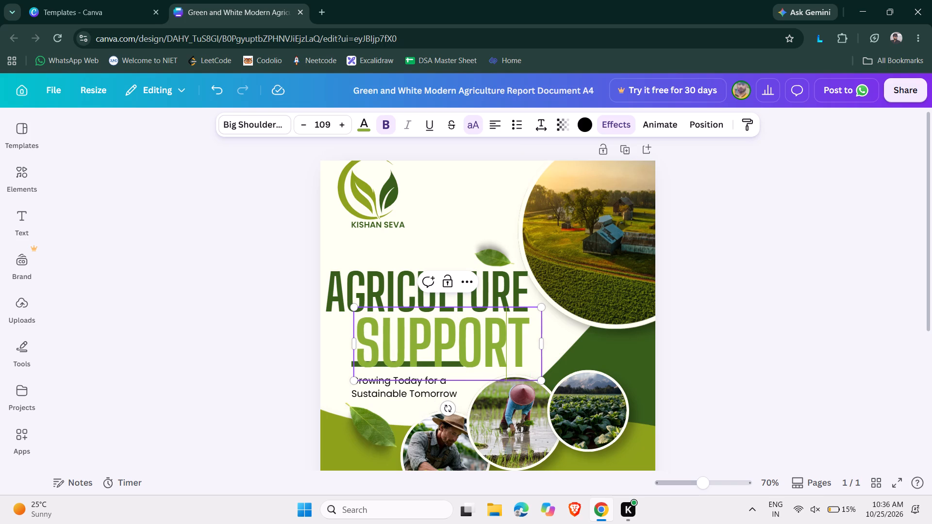
Shift the SUPPORT heading slightly toward the page's left edge and up, closer beneath the AGRICULTURE heading.
{"action": "left_click", "coordinate": [842, 390]}
{"action": "left_click", "coordinate": [419, 332]}
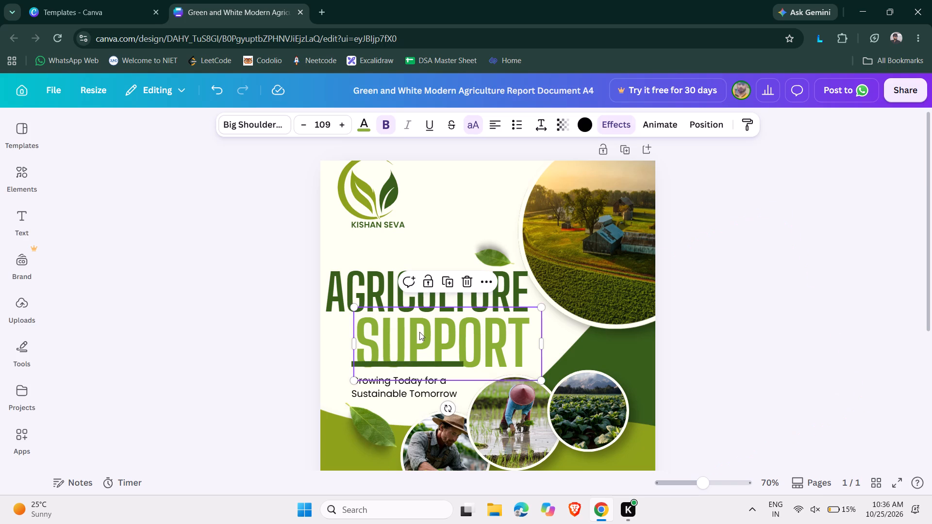
{"action": "left_click_drag", "start_coordinate": [419, 332], "coordinate": [406, 330]}
Move the dark green line just below the SUPPORT heading and extend its left end to the start of the word.
{"action": "double_click", "coordinate": [400, 369]}
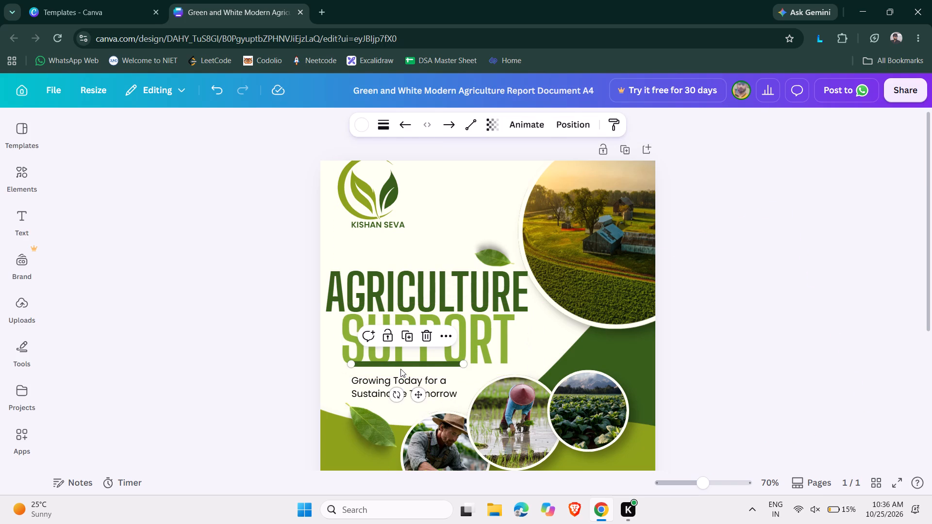
{"action": "left_click_drag", "start_coordinate": [405, 365], "coordinate": [436, 369]}
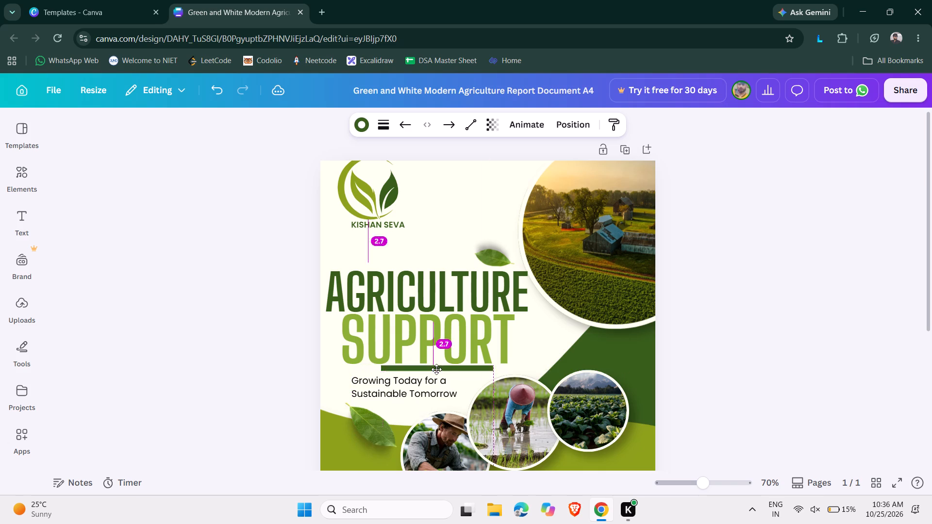
{"action": "left_click_drag", "start_coordinate": [436, 369], "coordinate": [446, 370]}
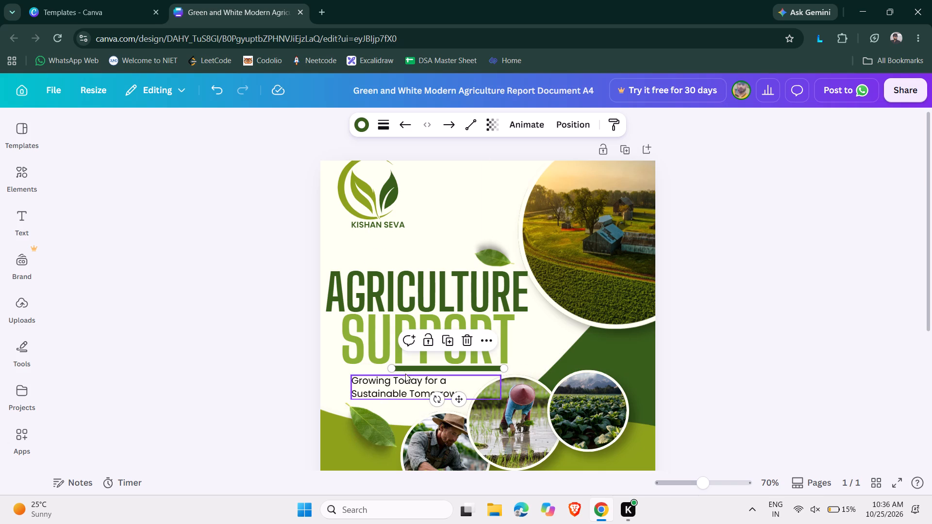
{"action": "left_click_drag", "start_coordinate": [393, 370], "coordinate": [355, 370]}
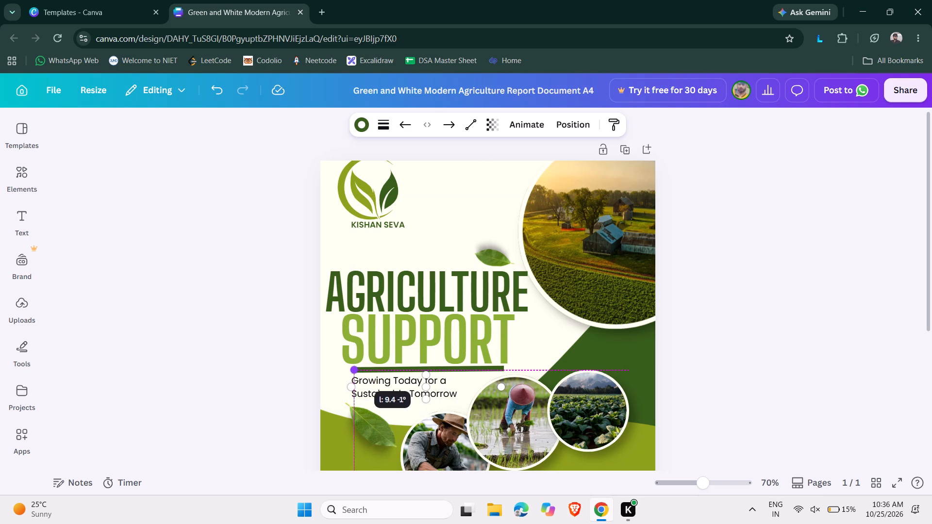
{"action": "left_click_drag", "start_coordinate": [355, 370], "coordinate": [349, 366]}
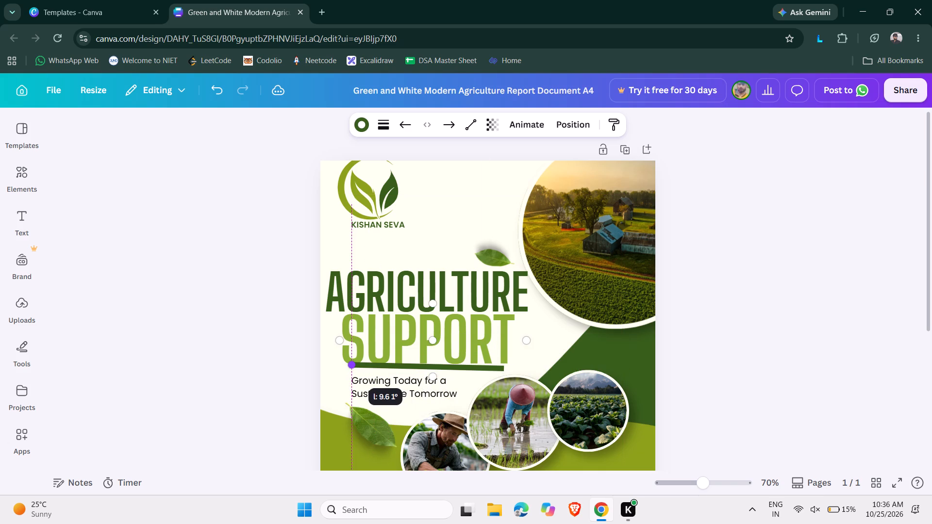
{"action": "left_click_drag", "start_coordinate": [349, 366], "coordinate": [352, 368]}
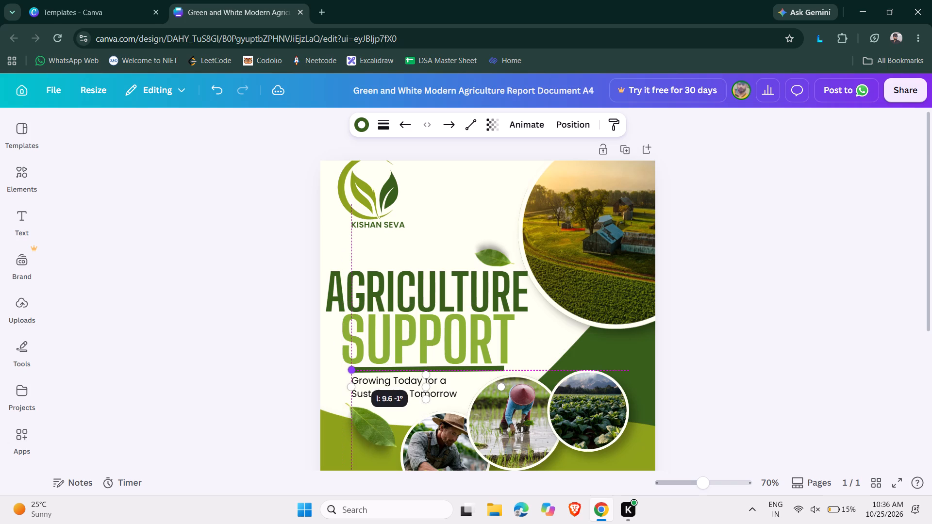
{"action": "left_click_drag", "start_coordinate": [352, 368], "coordinate": [342, 368]}
{"action": "left_click", "coordinate": [379, 370]}
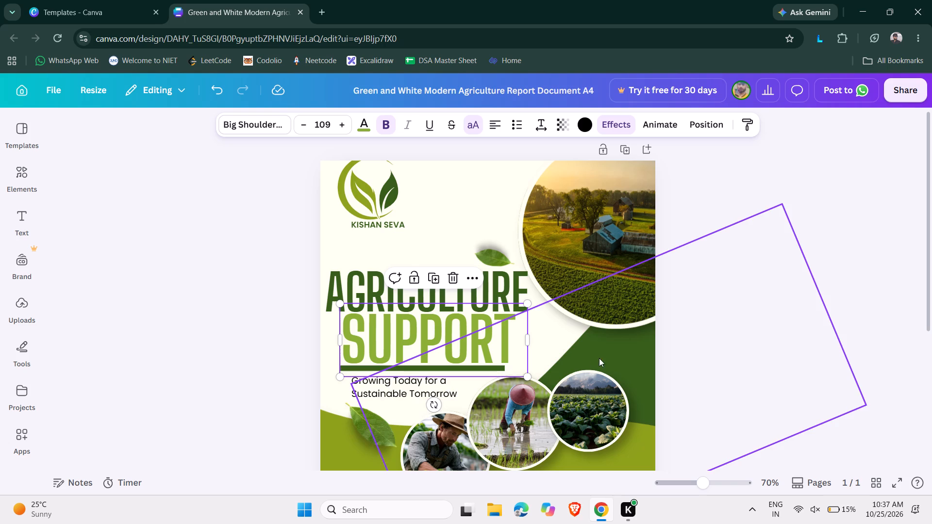
{"action": "left_click", "coordinate": [767, 360]}
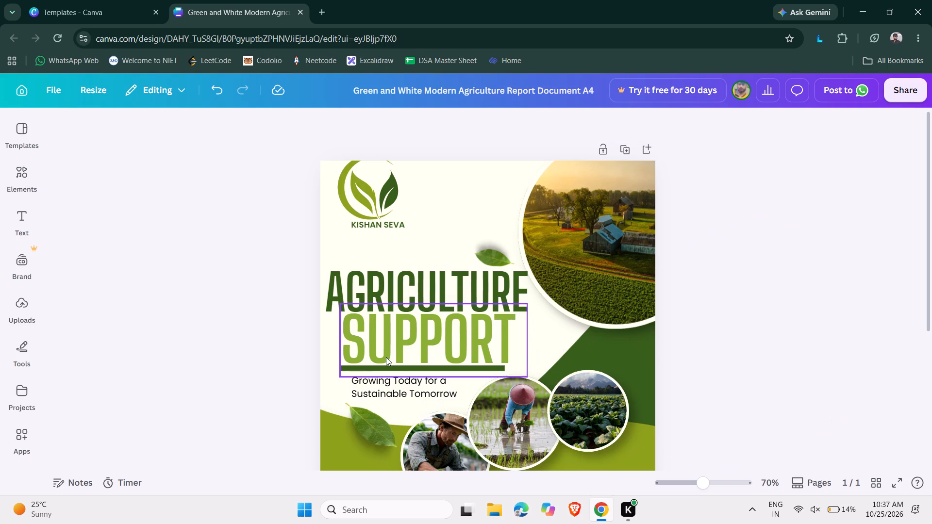
Extend the right end of the dark green underline past the end of SUPPORT, to a length of about 11.1.
{"action": "left_click", "coordinate": [353, 370]}
{"action": "left_click", "coordinate": [353, 370]}
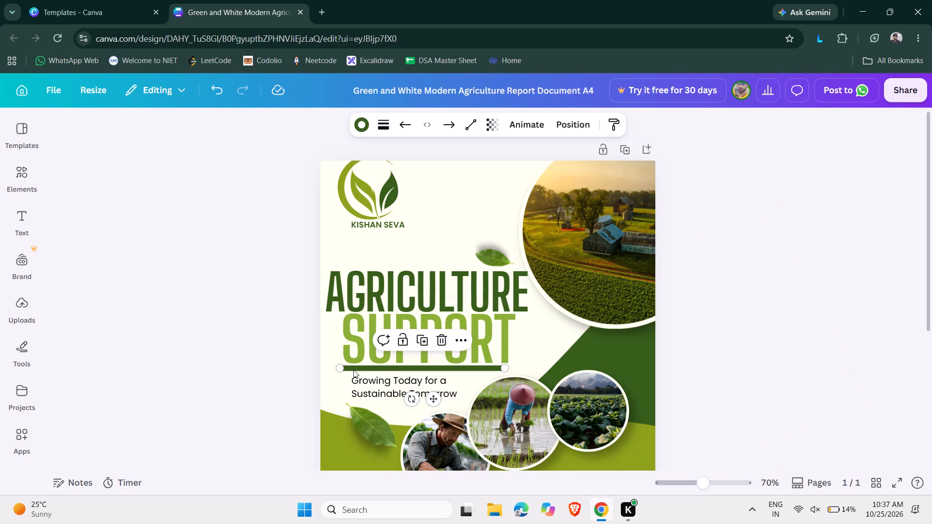
{"action": "left_click", "coordinate": [354, 368]}
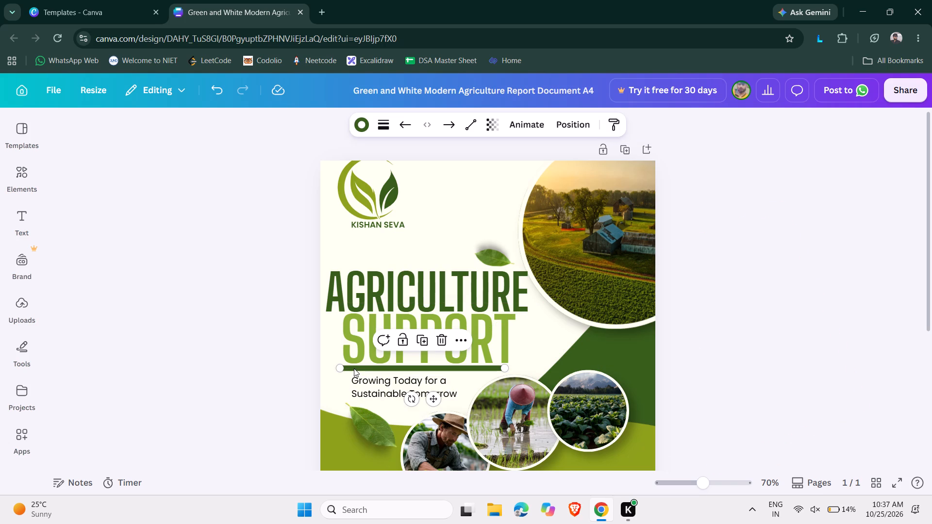
{"action": "left_click", "coordinate": [354, 368]}
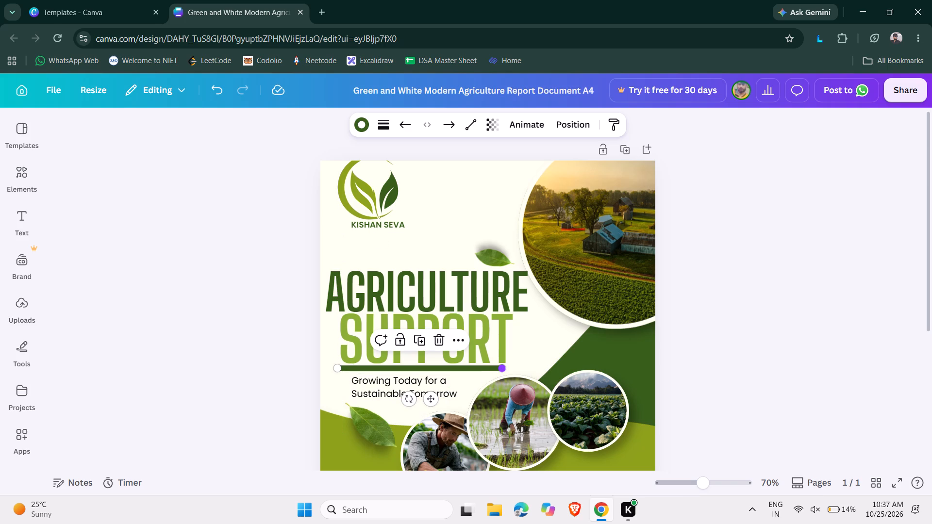
{"action": "left_click_drag", "start_coordinate": [500, 369], "coordinate": [510, 365]}
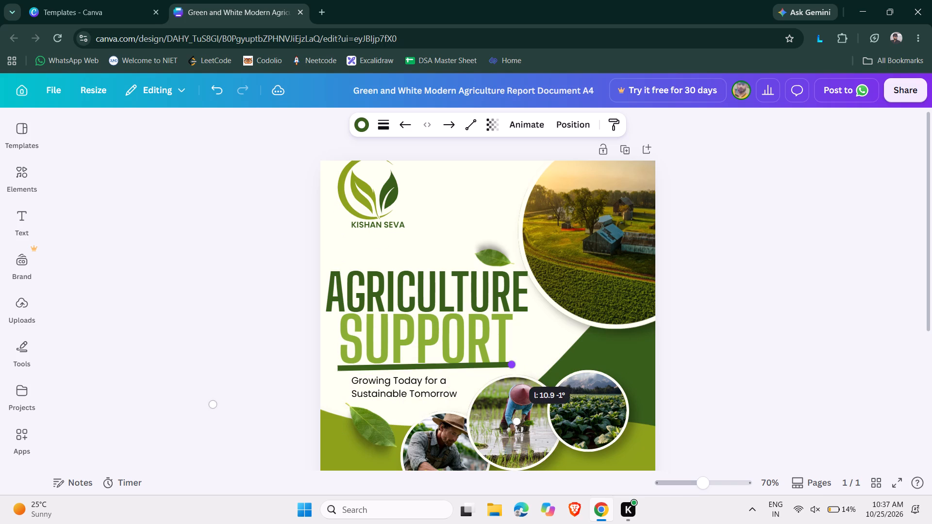
{"action": "left_click_drag", "start_coordinate": [510, 365], "coordinate": [512, 365]}
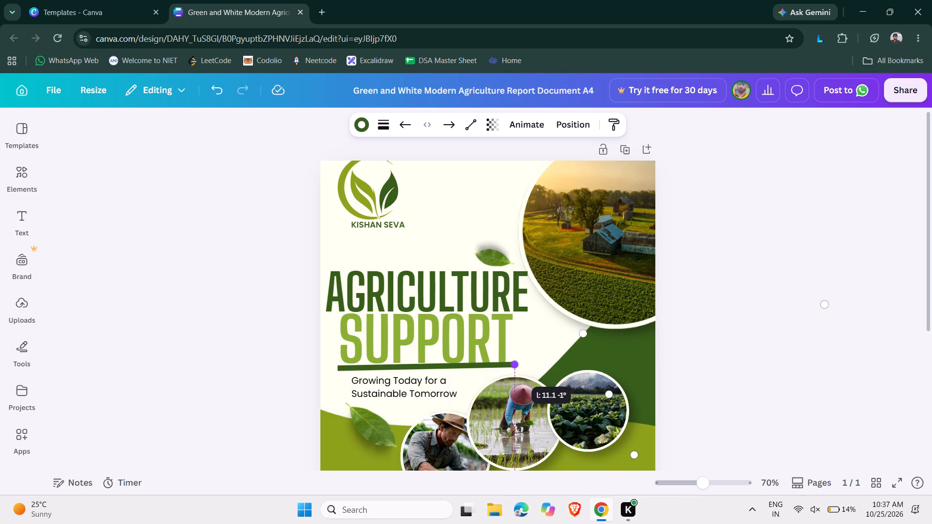
{"action": "left_click_drag", "start_coordinate": [512, 365], "coordinate": [509, 365]}
{"action": "left_click", "coordinate": [513, 366]}
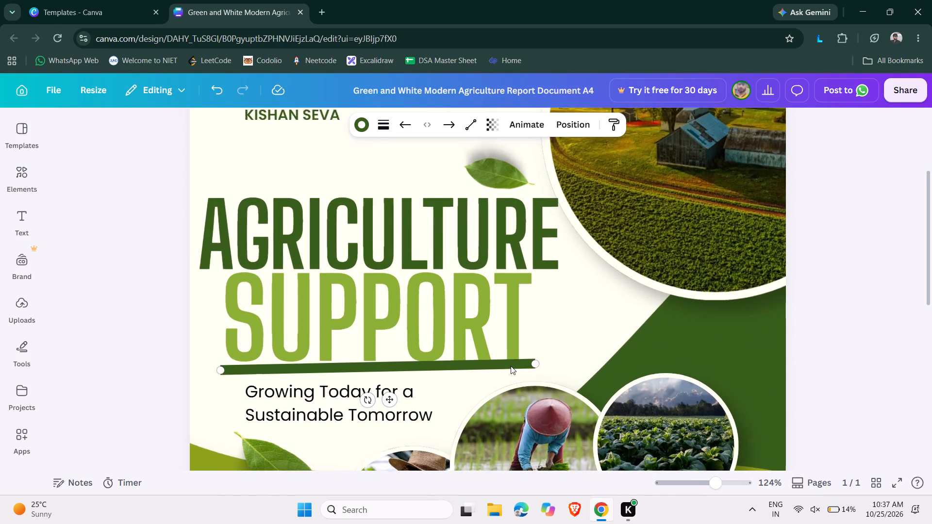
{"action": "left_click", "coordinate": [536, 364]}
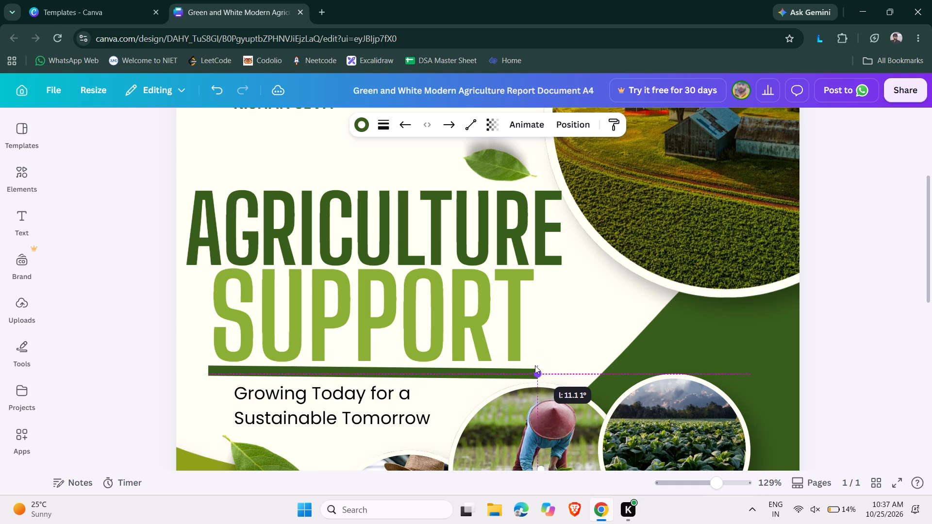
Shift the large light green wave shape behind the lower half of the page slightly downward.
{"action": "scroll", "coordinate": [236, 415], "scroll_direction": "down", "scroll_amount": 1}
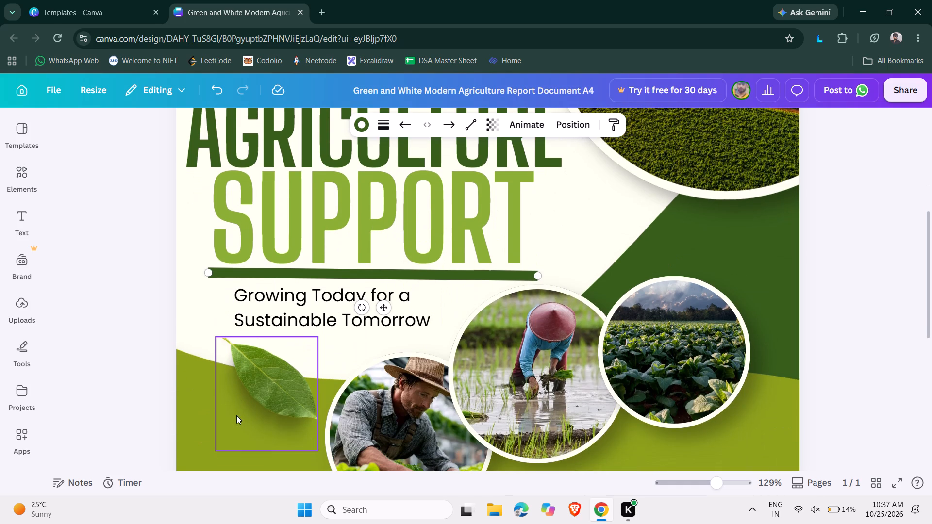
{"action": "scroll", "coordinate": [236, 415], "scroll_direction": "down", "scroll_amount": 1}
{"action": "scroll", "coordinate": [236, 415], "scroll_direction": "up", "scroll_amount": 1}
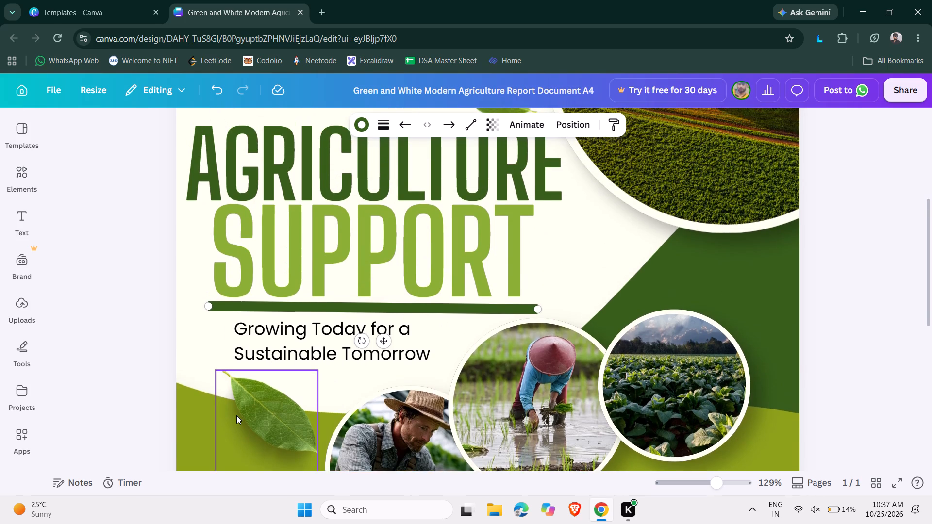
{"action": "scroll", "coordinate": [236, 415], "scroll_direction": "up", "scroll_amount": 2}
{"action": "scroll", "coordinate": [236, 415], "scroll_direction": "down", "scroll_amount": 2}
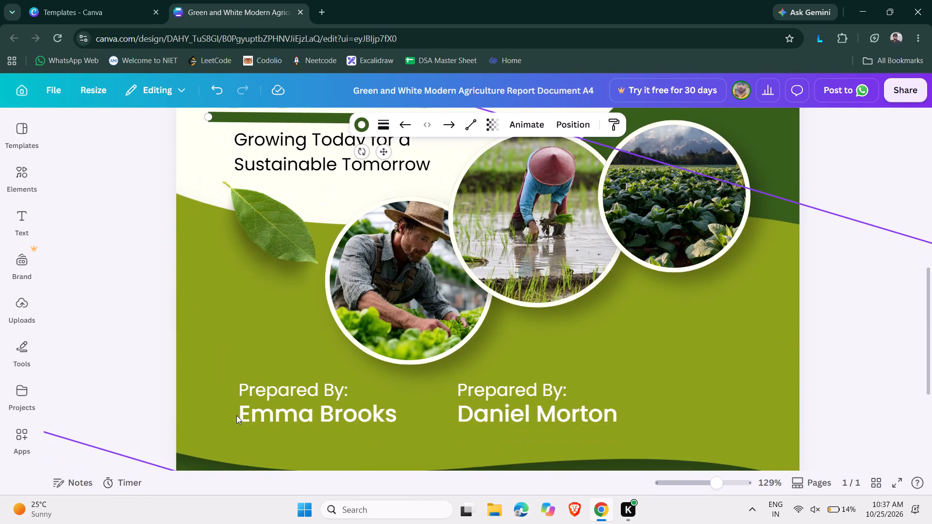
{"action": "double_click", "coordinate": [322, 412]}
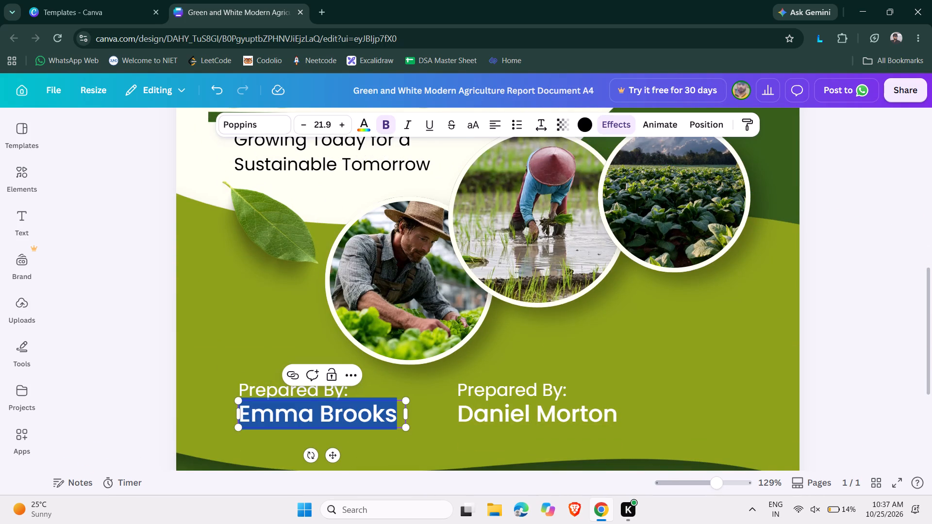
{"action": "left_click", "coordinate": [632, 373]}
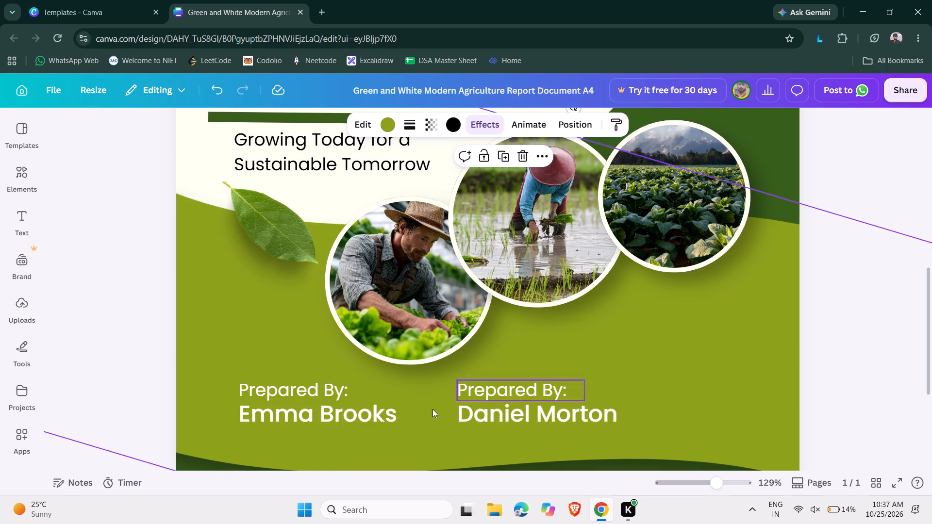
{"action": "left_click_drag", "start_coordinate": [225, 376], "coordinate": [345, 414]}
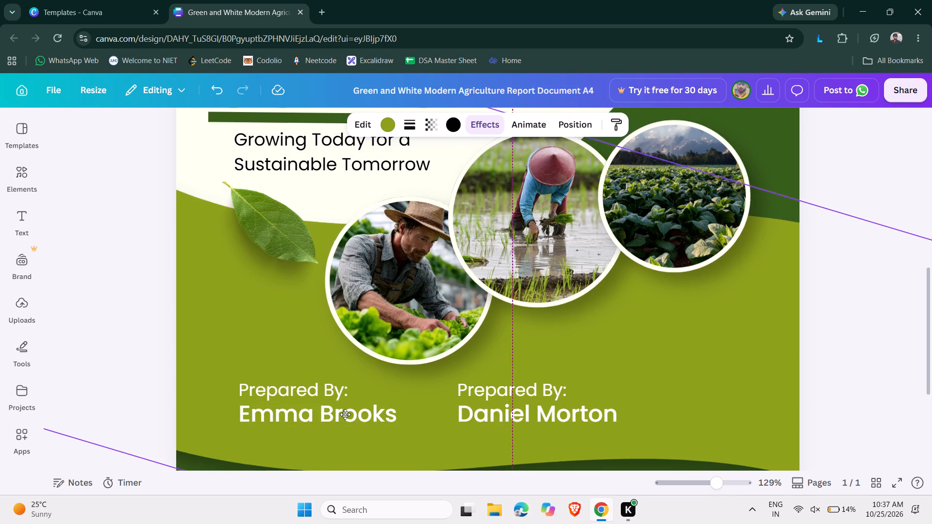
{"action": "left_click_drag", "start_coordinate": [345, 414], "coordinate": [316, 430]}
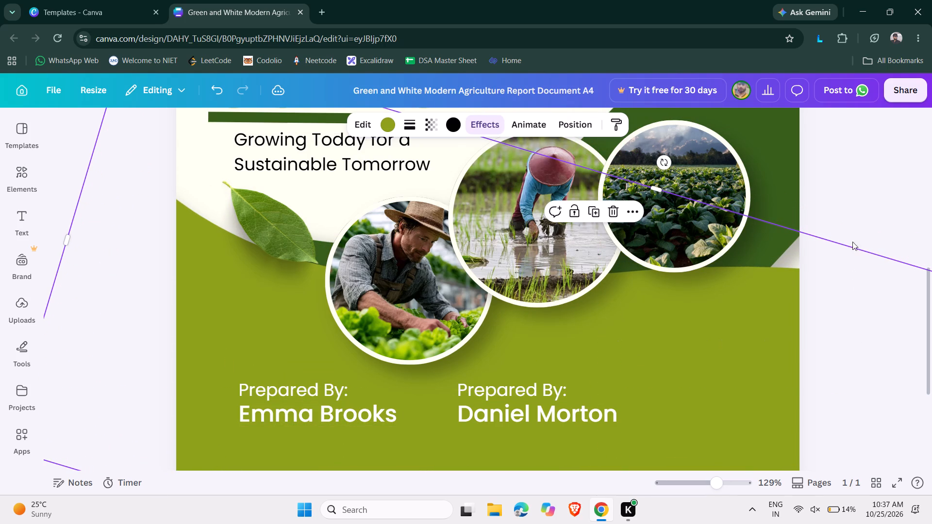
{"action": "left_click", "coordinate": [853, 223]}
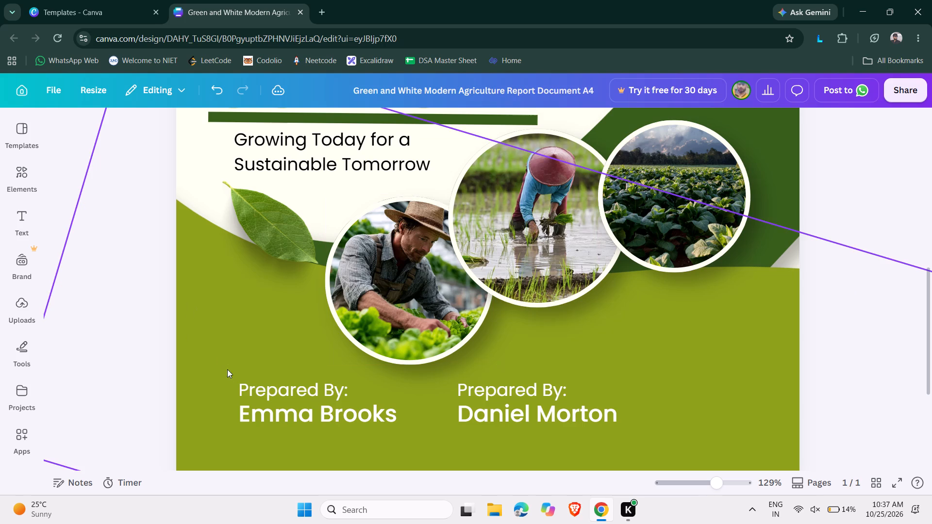
Delete both "Prepared By:" labels and the two author names beneath them from the light green area.
{"action": "left_click", "coordinate": [250, 393]}
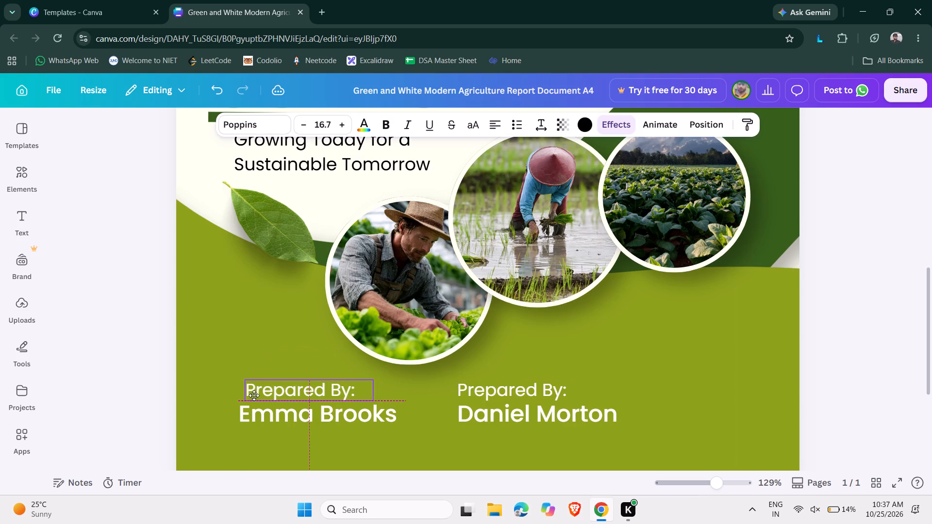
{"action": "key", "text": "Delete"}
{"action": "left_click", "coordinate": [298, 423]}
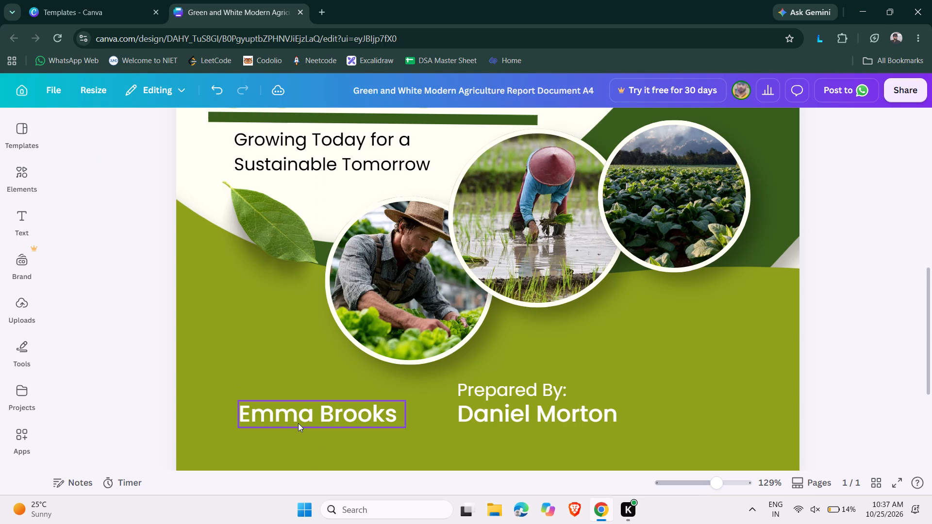
{"action": "key", "text": "Delete"}
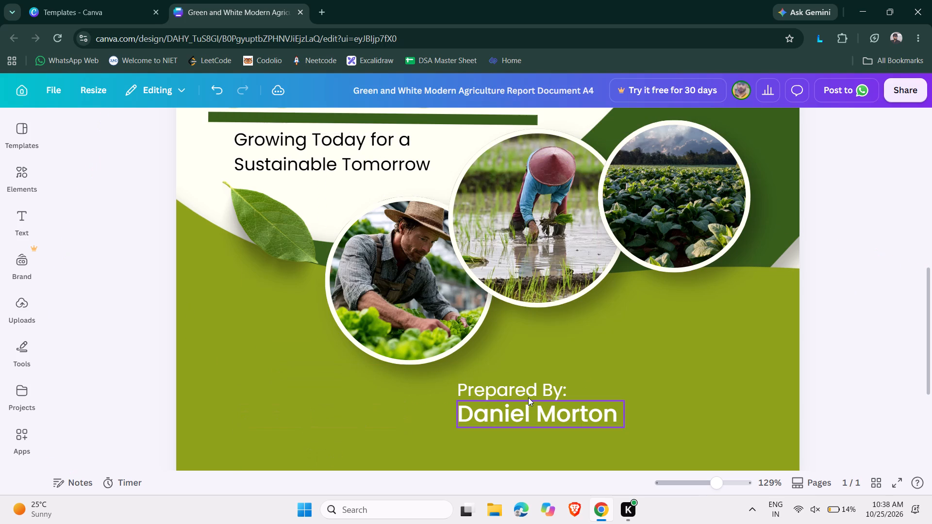
{"action": "left_click", "coordinate": [528, 397]}
{"action": "key", "text": "Delete"}
{"action": "key", "text": "Delete"}
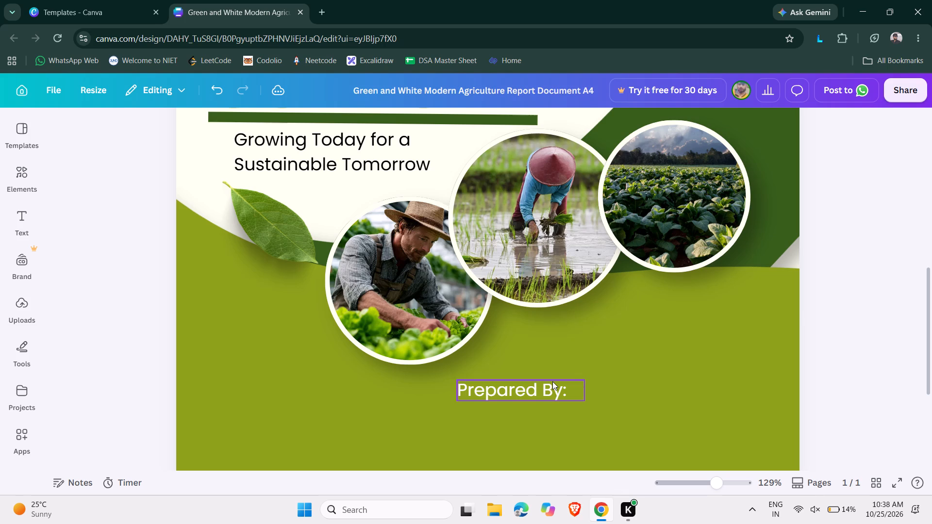
{"action": "left_click", "coordinate": [552, 381]}
{"action": "key", "text": "Delete"}
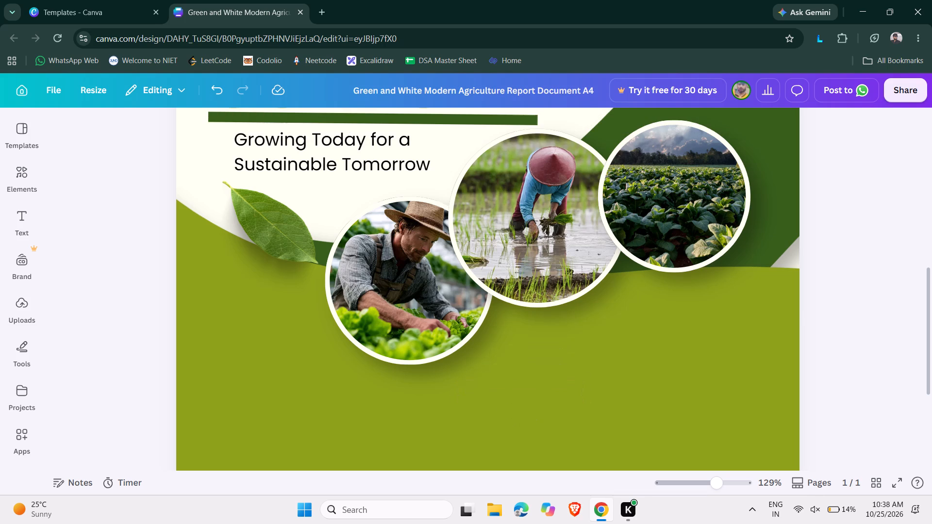
Enlarge the circular leafy crop-field photo and position it beside the rice-planting photo, extending slightly past the page's right edge.
{"action": "scroll", "coordinate": [569, 373], "scroll_direction": "up", "scroll_amount": 1}
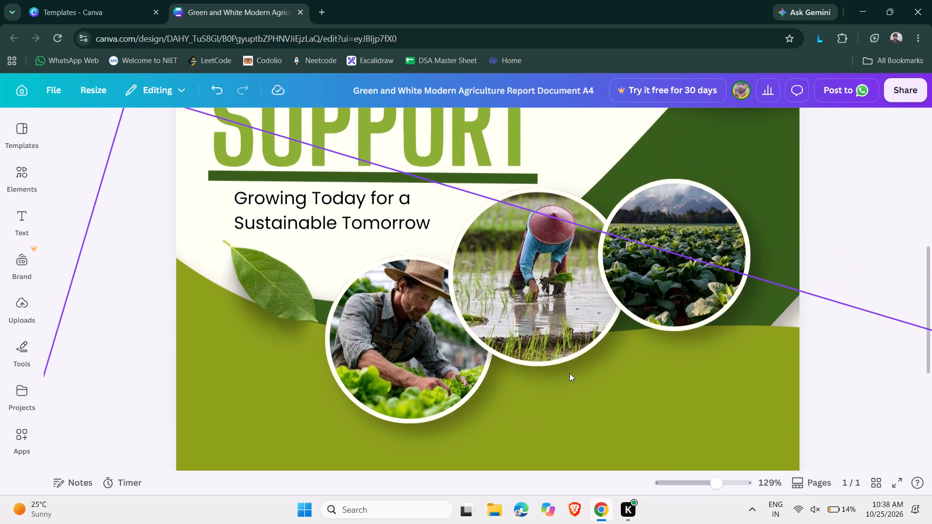
{"action": "scroll", "coordinate": [569, 373], "scroll_direction": "up", "scroll_amount": 1}
{"action": "left_click", "coordinate": [715, 282]}
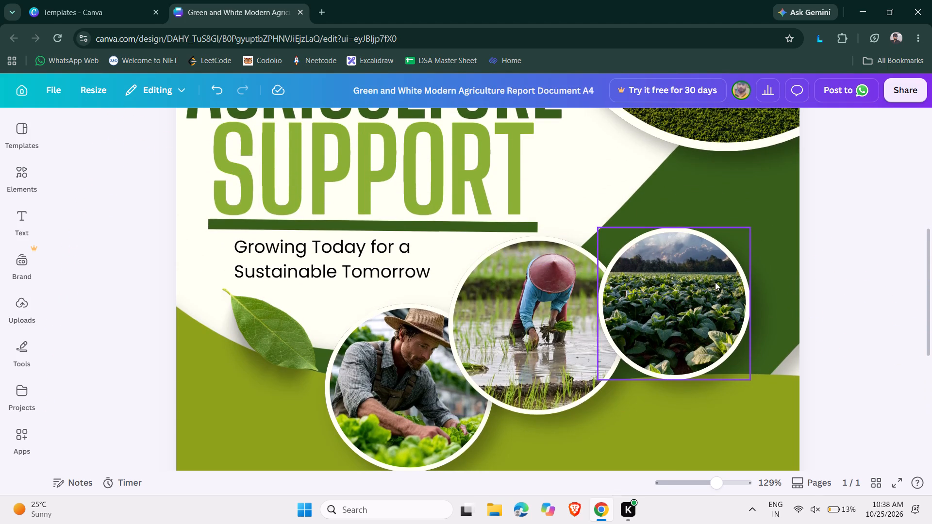
{"action": "left_click_drag", "start_coordinate": [751, 227], "coordinate": [794, 155]}
{"action": "left_click_drag", "start_coordinate": [755, 256], "coordinate": [757, 232]}
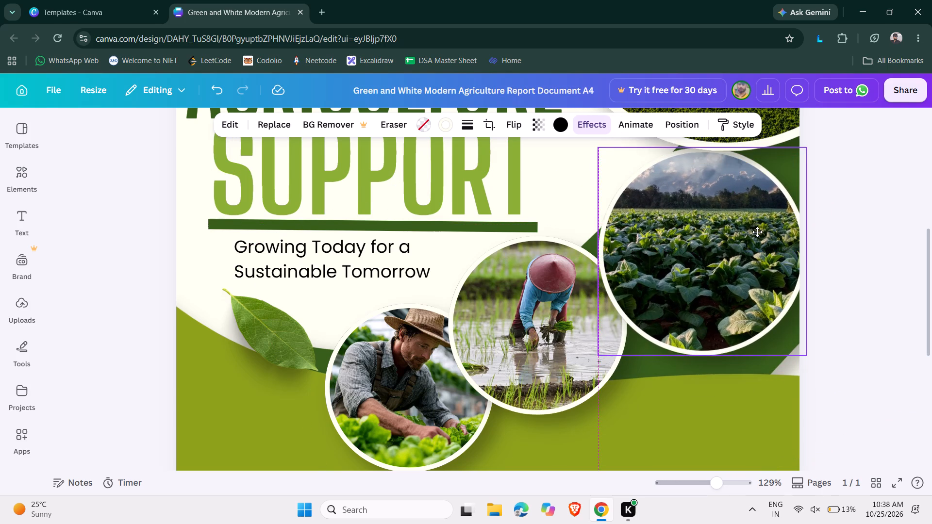
{"action": "left_click_drag", "start_coordinate": [757, 232], "coordinate": [769, 237]}
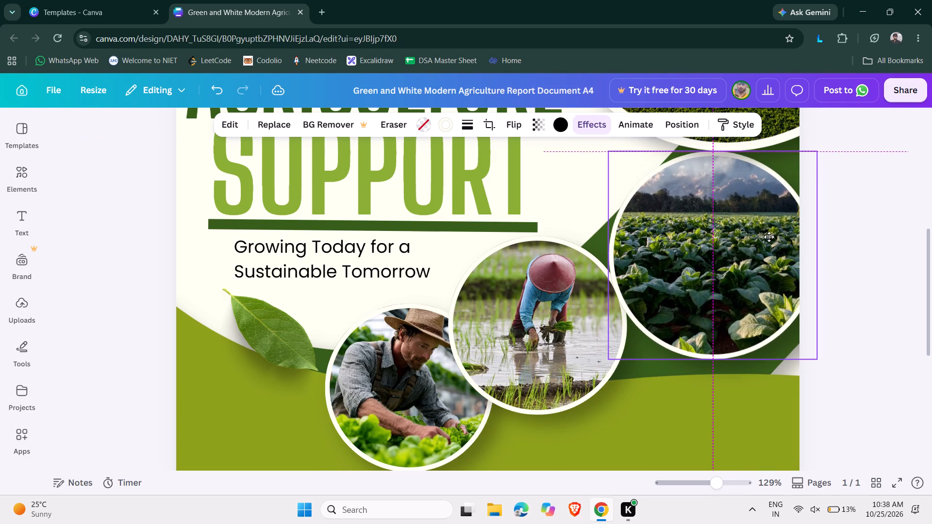
{"action": "left_click_drag", "start_coordinate": [769, 237], "coordinate": [762, 240]}
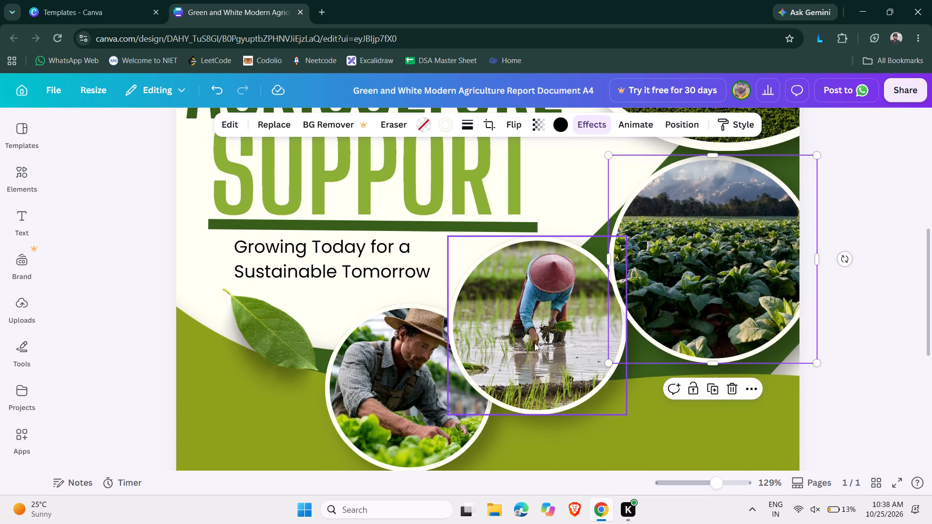
Move the large leaf below the tagline outward so it slightly overhangs the page's left edge.
{"action": "left_click", "coordinate": [264, 347]}
{"action": "left_click_drag", "start_coordinate": [264, 347], "coordinate": [225, 328]}
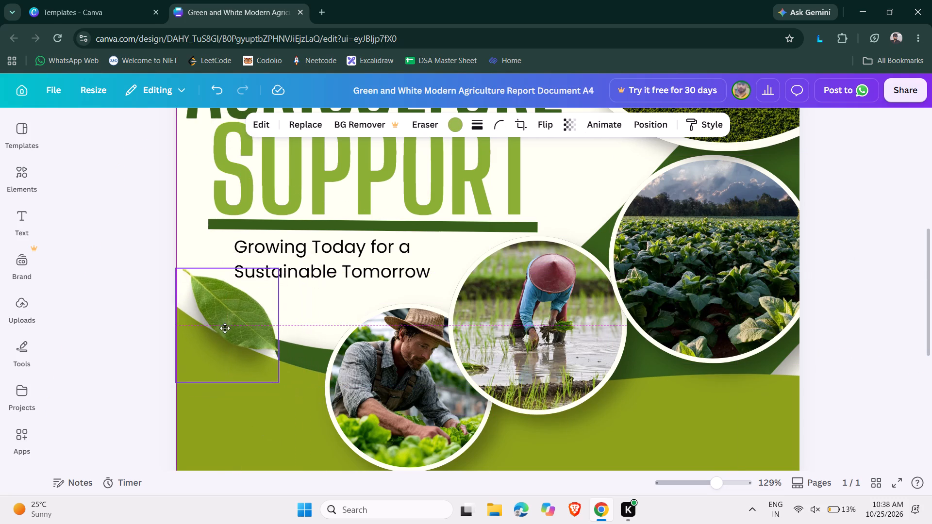
{"action": "left_click_drag", "start_coordinate": [225, 328], "coordinate": [214, 324]}
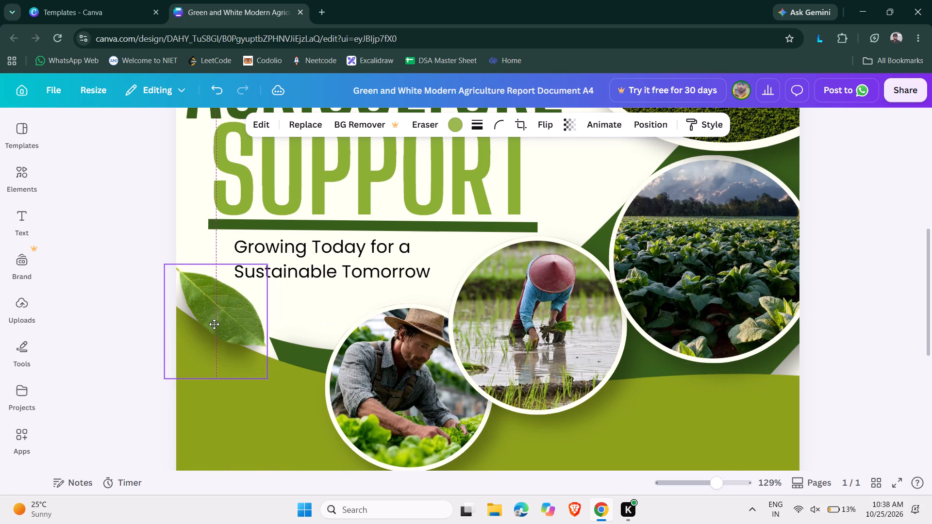
{"action": "left_click_drag", "start_coordinate": [214, 324], "coordinate": [213, 325]}
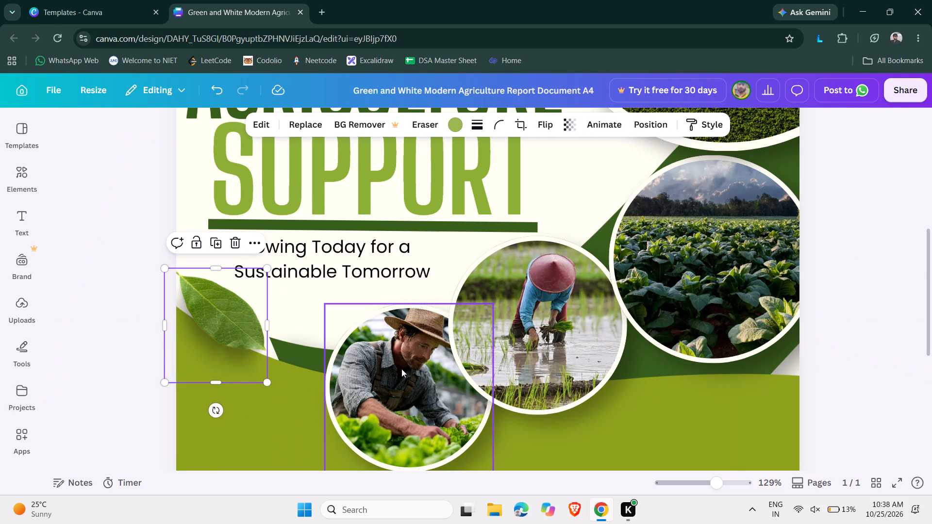
Move the circular photo of the farmer with lettuce beside the large leaf and enlarge it slightly.
{"action": "left_click", "coordinate": [403, 371]}
{"action": "left_click_drag", "start_coordinate": [403, 371], "coordinate": [343, 372]}
{"action": "left_click_drag", "start_coordinate": [434, 303], "coordinate": [437, 299]}
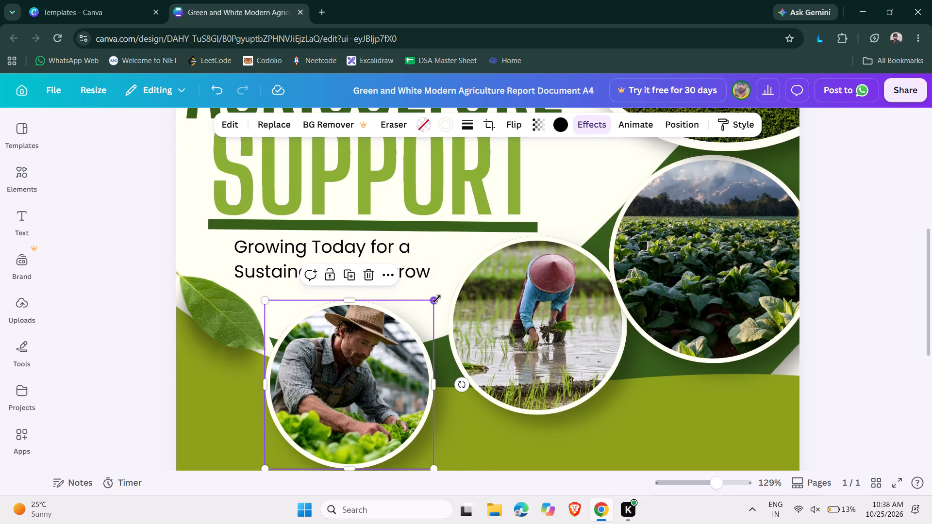
{"action": "left_click_drag", "start_coordinate": [437, 299], "coordinate": [449, 286]}
{"action": "left_click_drag", "start_coordinate": [382, 361], "coordinate": [366, 370]}
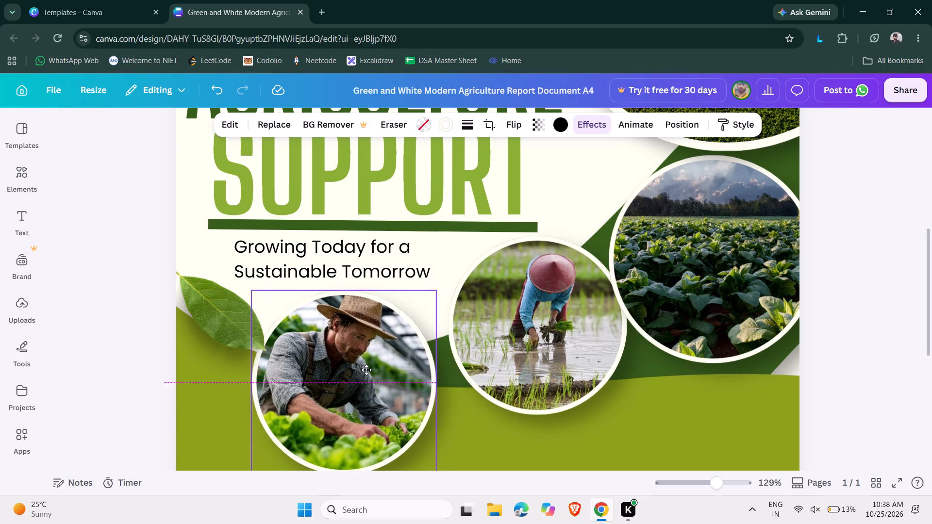
{"action": "left_click_drag", "start_coordinate": [366, 370], "coordinate": [365, 364]}
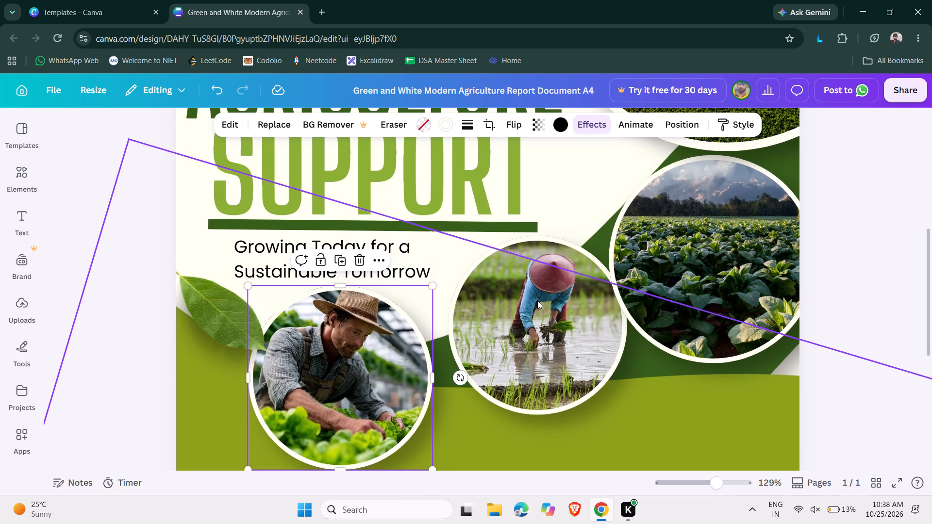
Move the circular rice-planting photo down beside the farmer photo and enlarge it to about 7.4 by 7.4.
{"action": "left_click", "coordinate": [551, 319]}
{"action": "left_click_drag", "start_coordinate": [551, 319], "coordinate": [539, 353]}
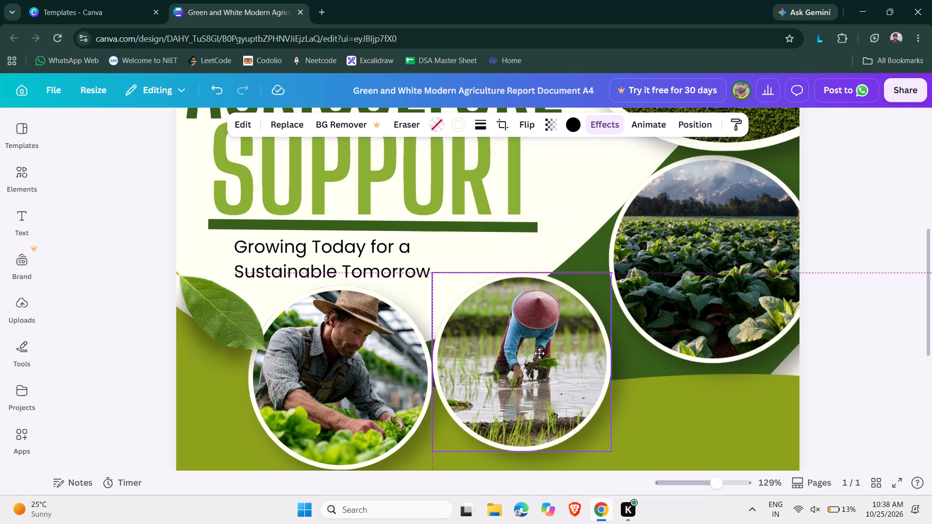
{"action": "left_click_drag", "start_coordinate": [539, 353], "coordinate": [539, 358]}
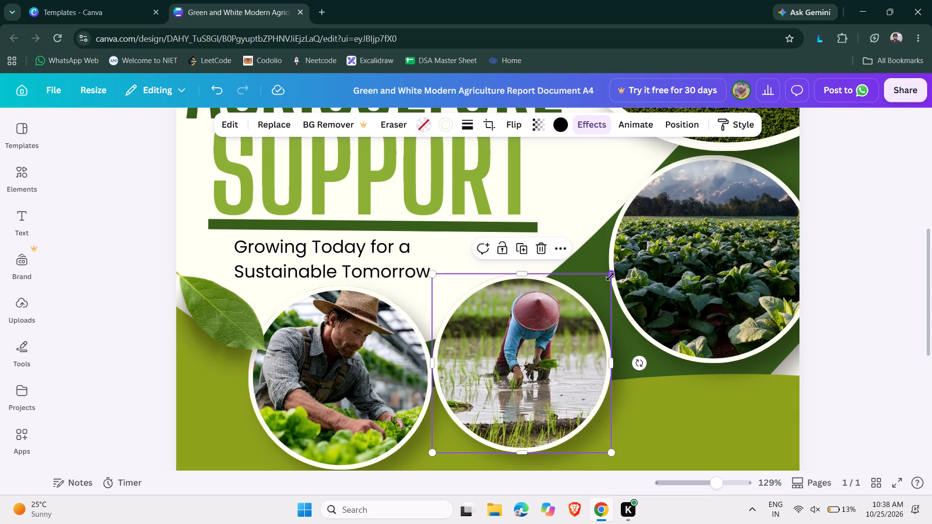
{"action": "left_click_drag", "start_coordinate": [610, 277], "coordinate": [647, 230]}
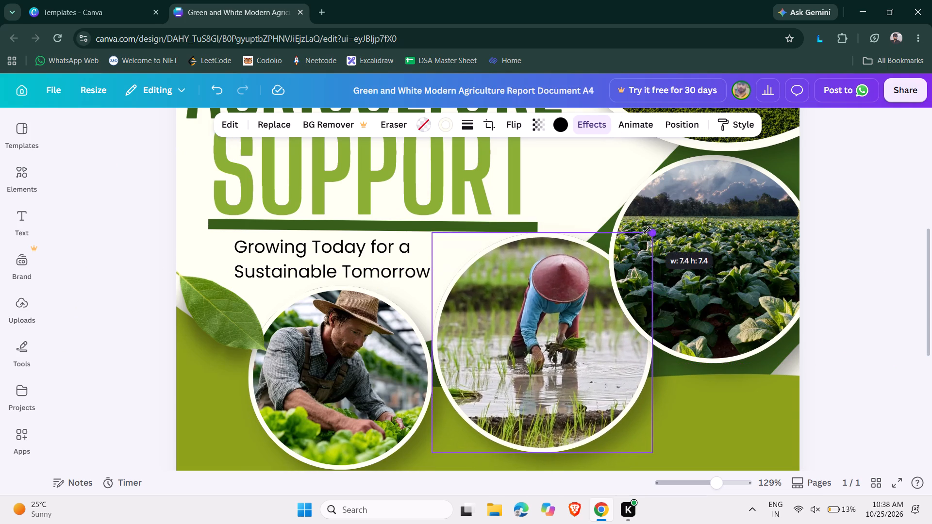
{"action": "left_click_drag", "start_coordinate": [647, 230], "coordinate": [646, 233]}
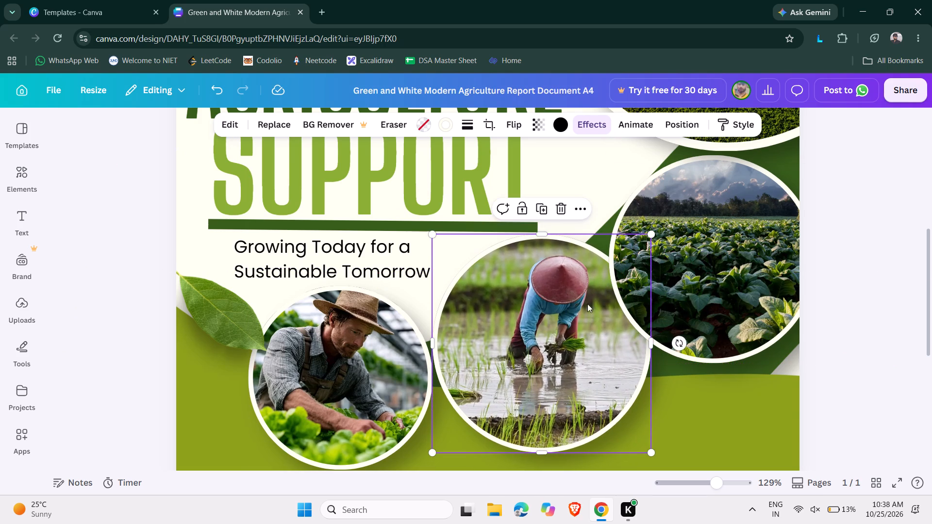
{"action": "left_click", "coordinate": [577, 314]}
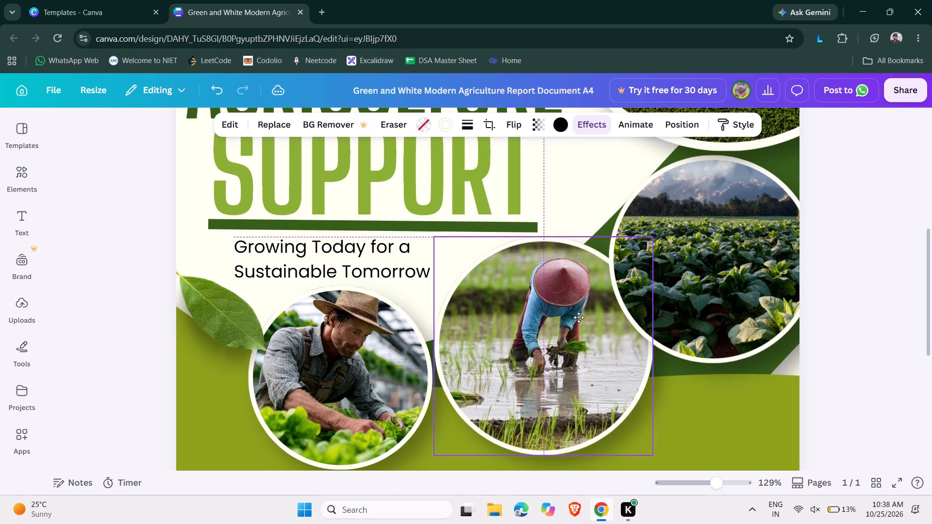
Enlarge the circular farmer photo to about the size of the rice-planting photo and position it lower, under the tagline.
{"action": "left_click", "coordinate": [356, 405]}
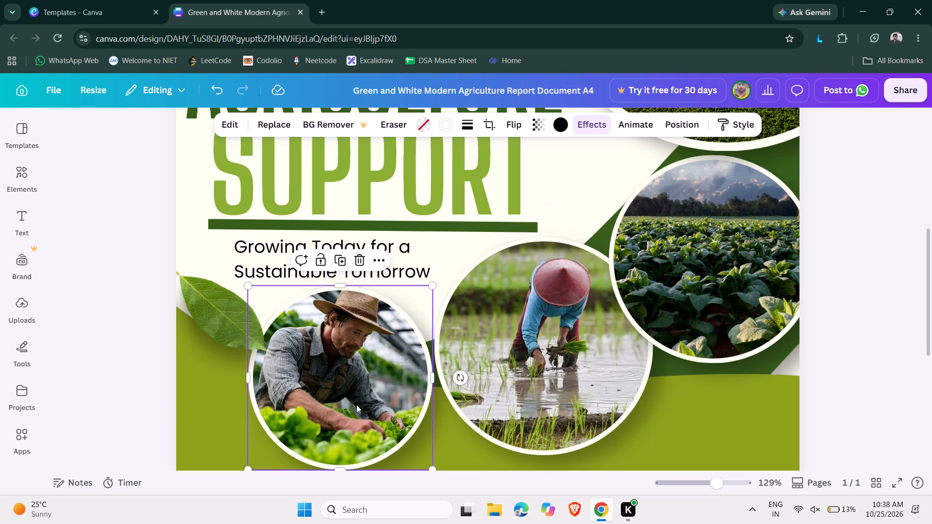
{"action": "left_click_drag", "start_coordinate": [436, 287], "coordinate": [472, 251]}
{"action": "left_click_drag", "start_coordinate": [391, 352], "coordinate": [392, 378]}
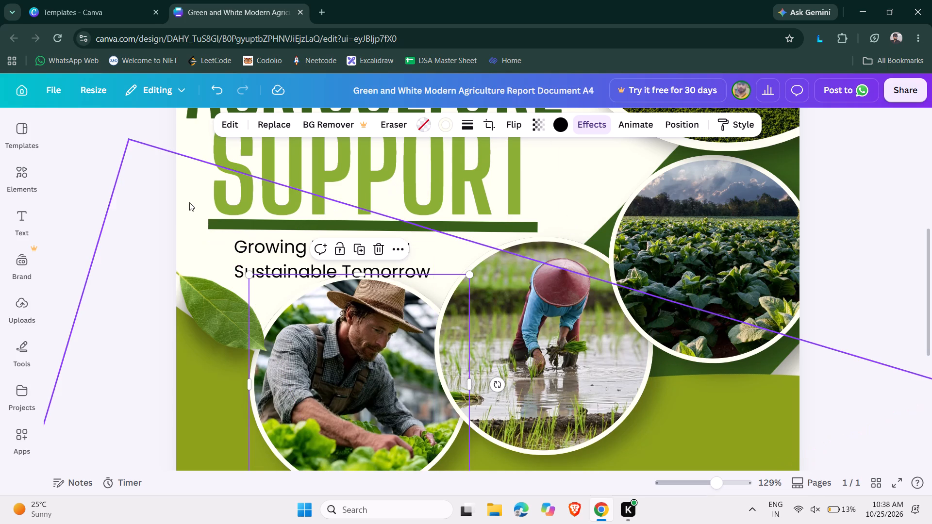
{"action": "left_click", "coordinate": [84, 268]}
Scale down the "Growing Today for a Sustainable Tomorrow" tagline to font size 14.5.
{"action": "left_click", "coordinate": [283, 257]}
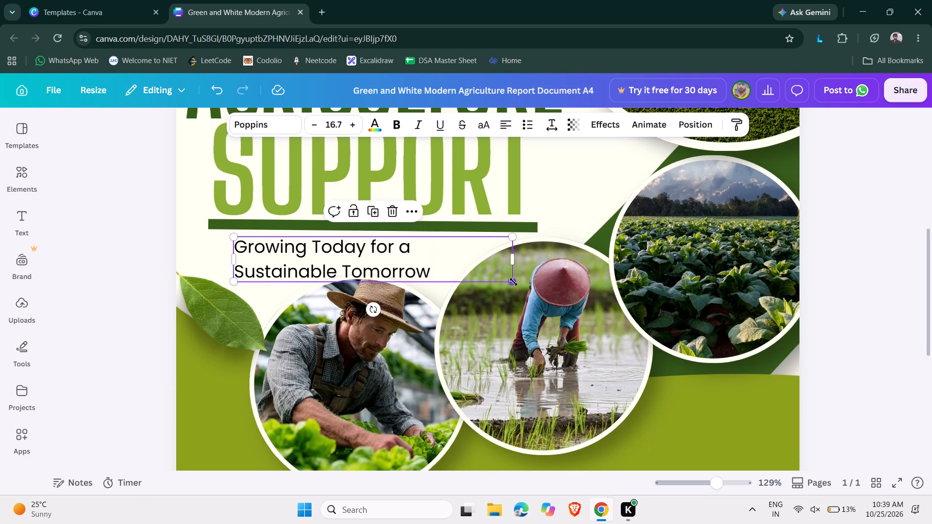
{"action": "left_click_drag", "start_coordinate": [512, 282], "coordinate": [473, 284]}
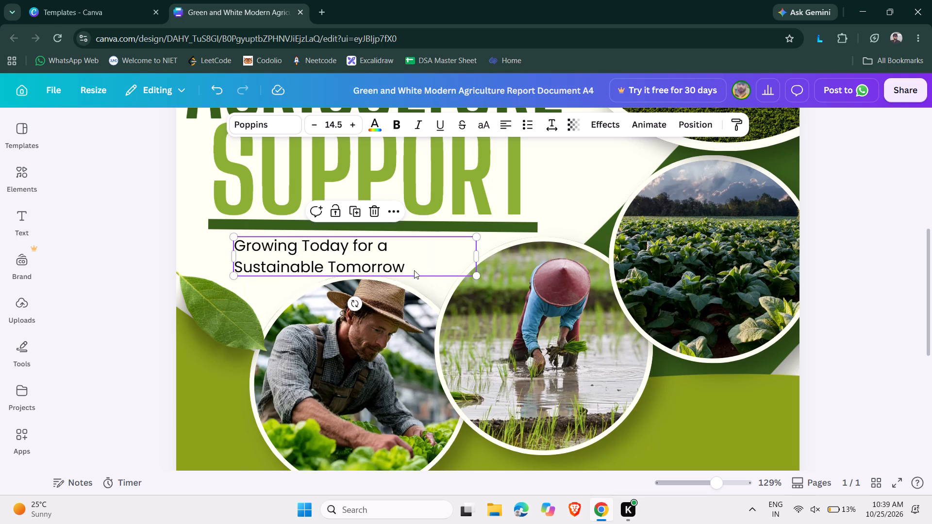
Replace the tagline text under the SUPPORT heading with "Any Help To Reserch out".
{"action": "left_click", "coordinate": [409, 265]}
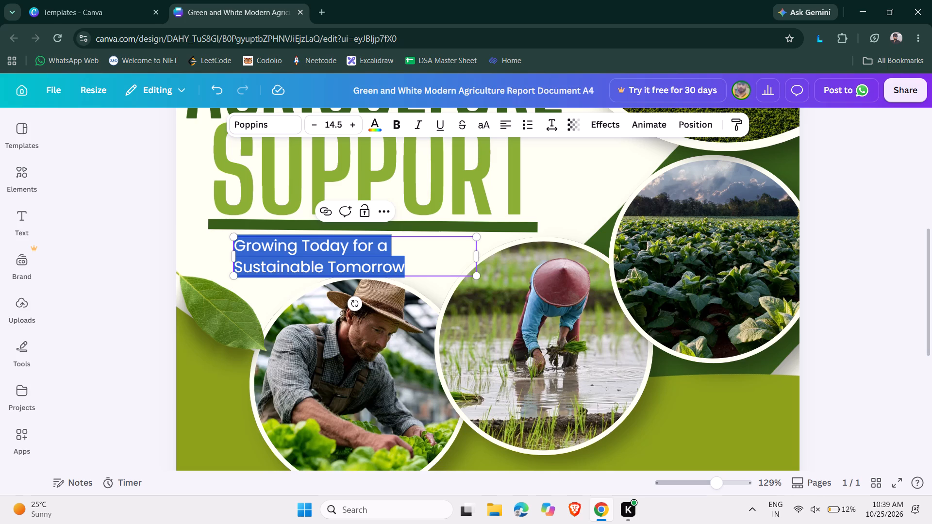
{"action": "key", "text": "shift+a"}
{"action": "type", "text": "ny Hel"}
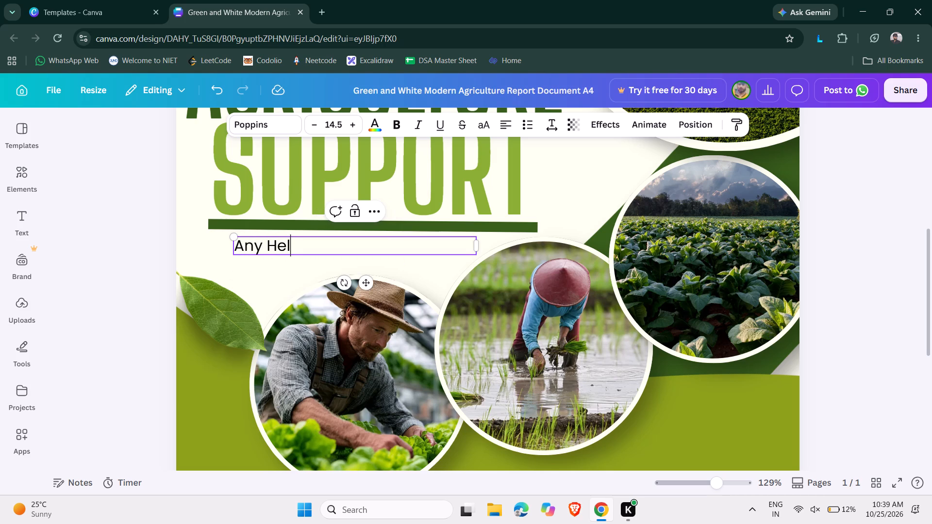
{"action": "type", "text": "p Tp"}
{"action": "key", "text": "BackSpace"}
{"action": "type", "text": "o Re"}
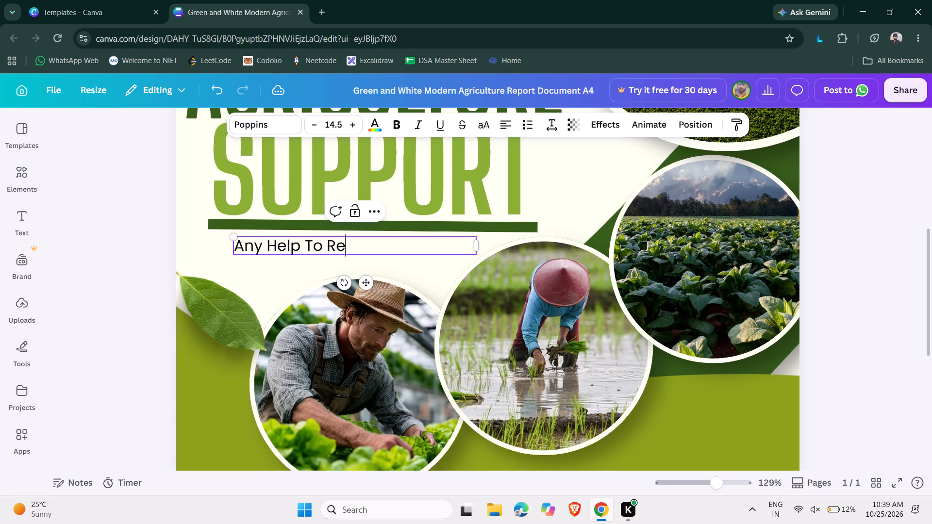
{"action": "type", "text": "serch out"}
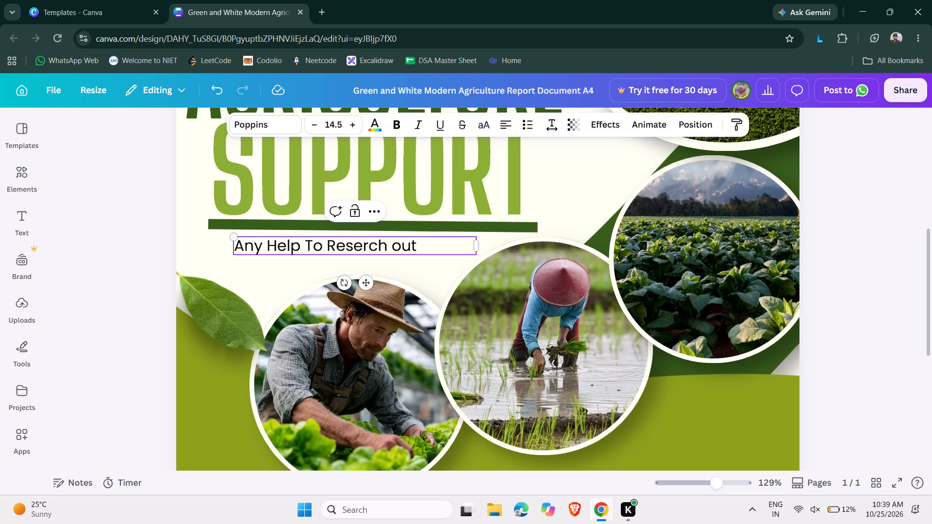
{"action": "key", "text": "Return"}
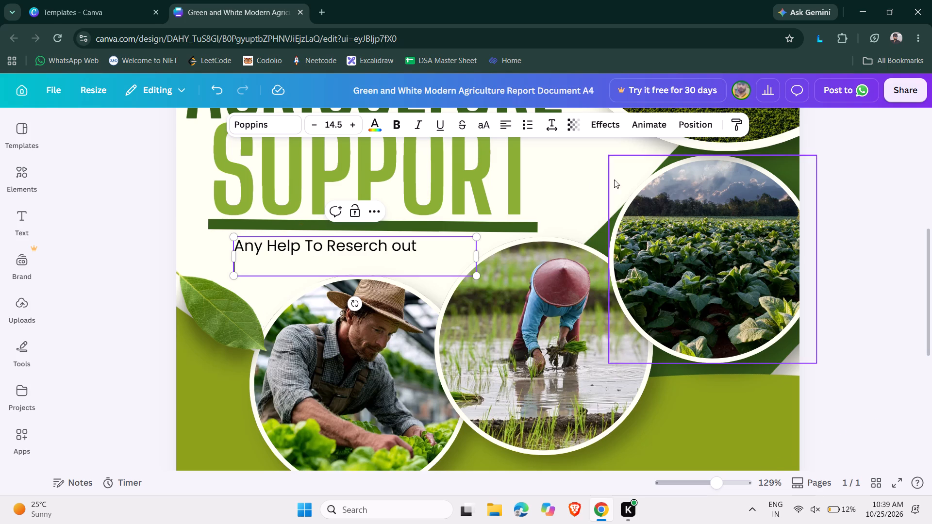
{"action": "left_click", "coordinate": [879, 325]}
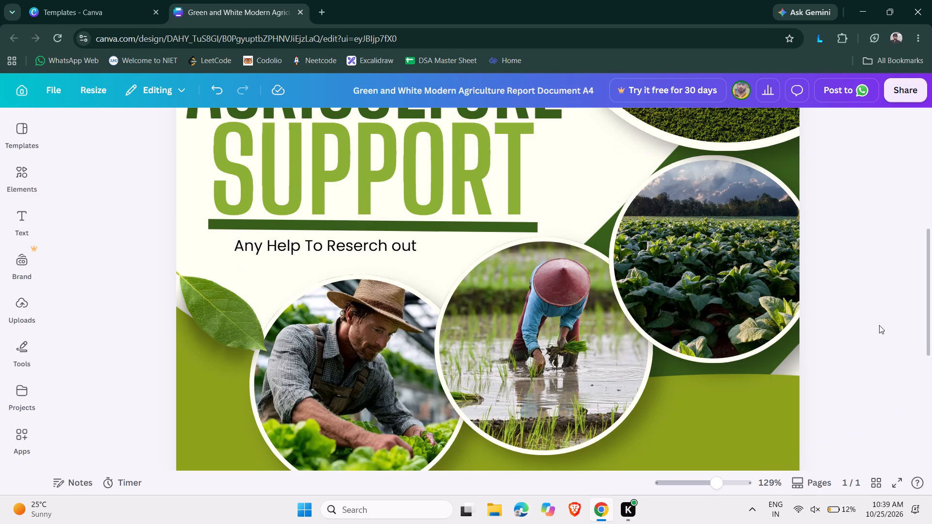
Set the large circular farm photo's drop shadow to offset 14 and blur 30.
{"action": "scroll", "coordinate": [823, 322], "scroll_direction": "up", "scroll_amount": 2}
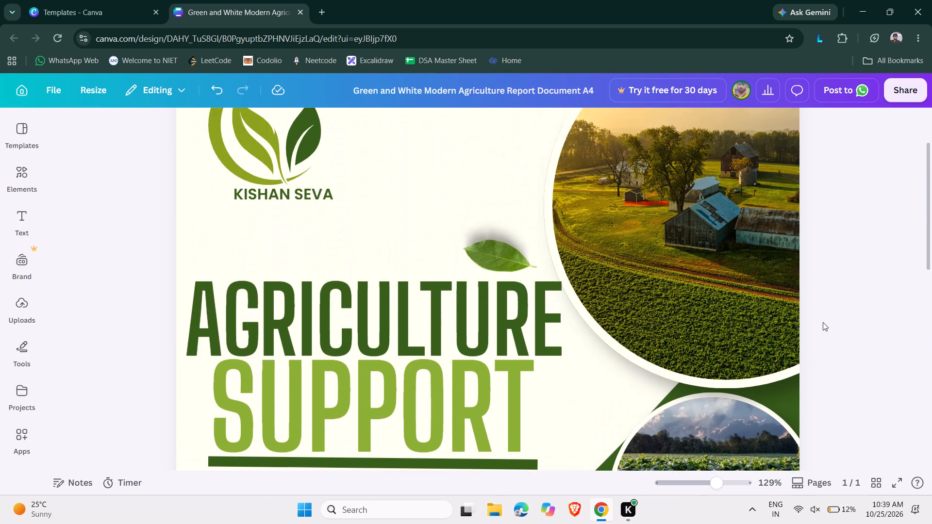
{"action": "left_click", "coordinate": [696, 238]}
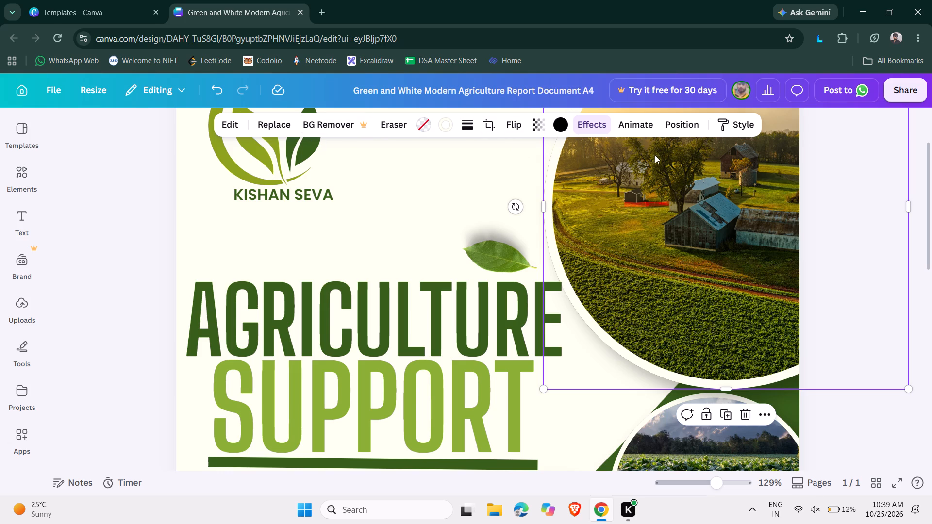
{"action": "left_click", "coordinate": [726, 131]}
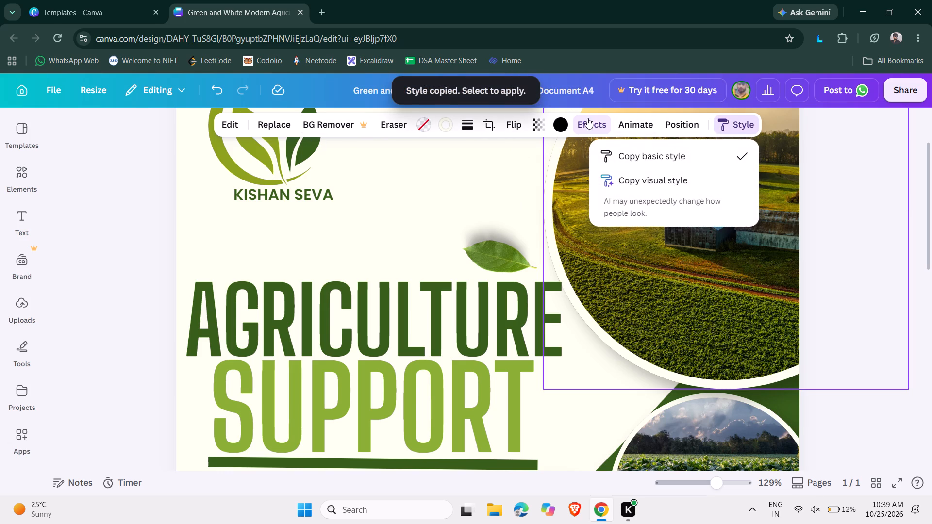
{"action": "left_click", "coordinate": [586, 119]}
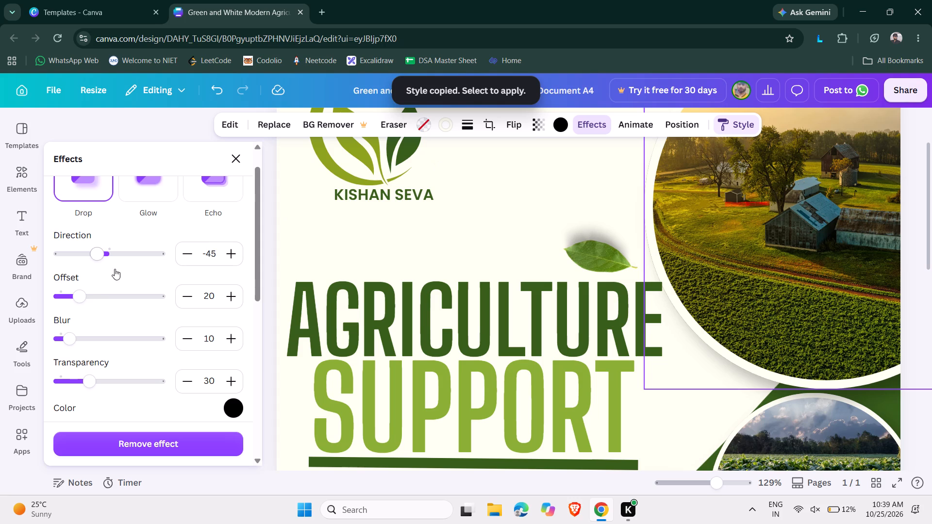
{"action": "left_click_drag", "start_coordinate": [82, 295], "coordinate": [192, 295]}
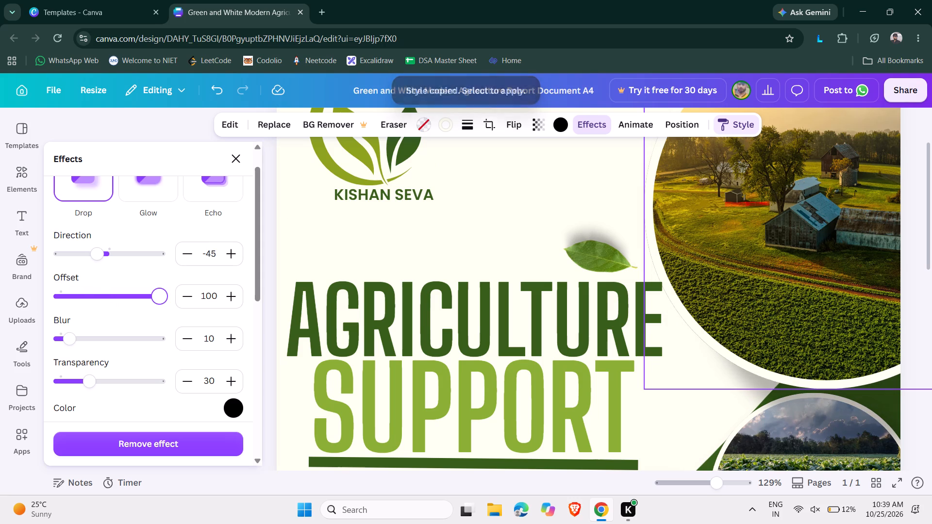
{"action": "left_click_drag", "start_coordinate": [192, 295], "coordinate": [133, 291]}
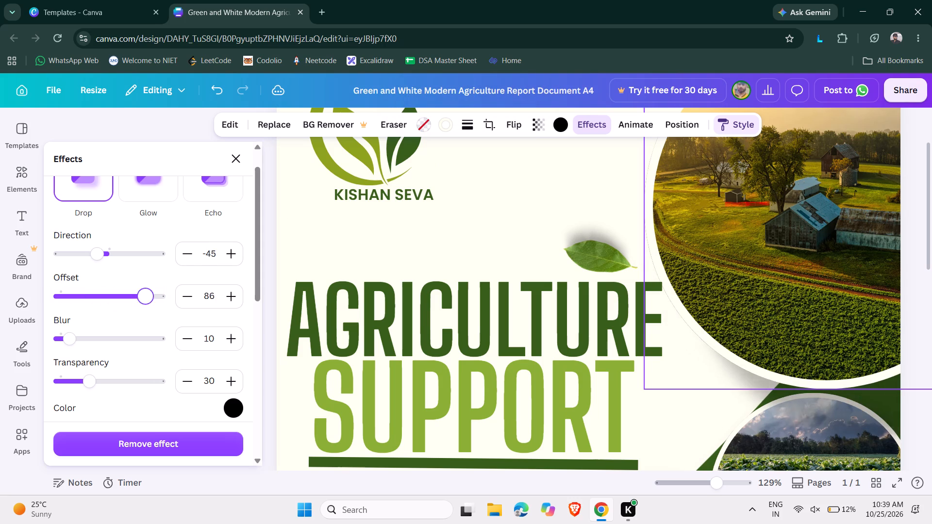
{"action": "left_click_drag", "start_coordinate": [133, 291], "coordinate": [72, 287]}
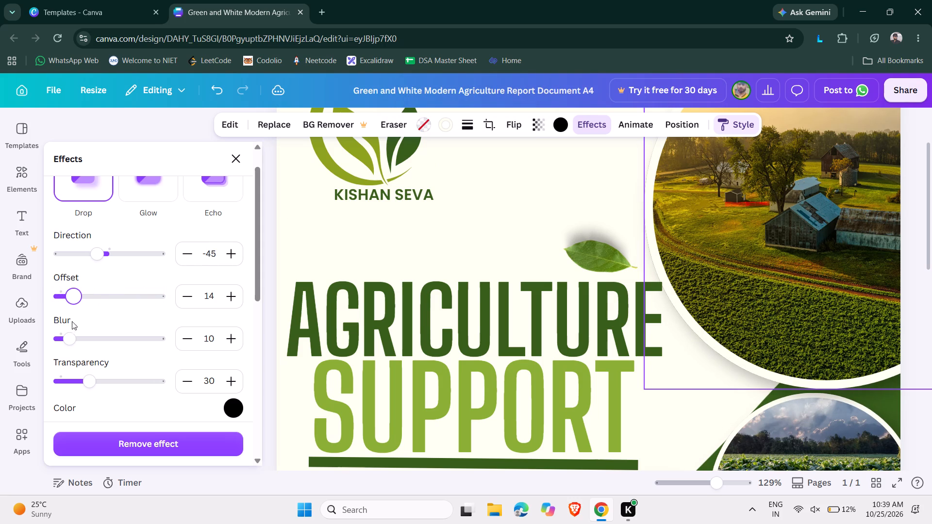
{"action": "left_click_drag", "start_coordinate": [66, 334], "coordinate": [112, 339]}
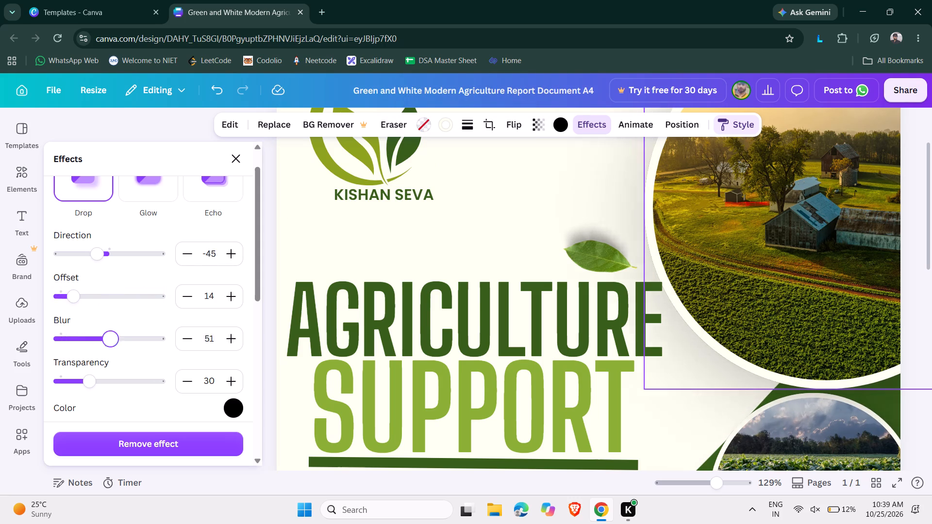
{"action": "left_click_drag", "start_coordinate": [112, 339], "coordinate": [89, 338]}
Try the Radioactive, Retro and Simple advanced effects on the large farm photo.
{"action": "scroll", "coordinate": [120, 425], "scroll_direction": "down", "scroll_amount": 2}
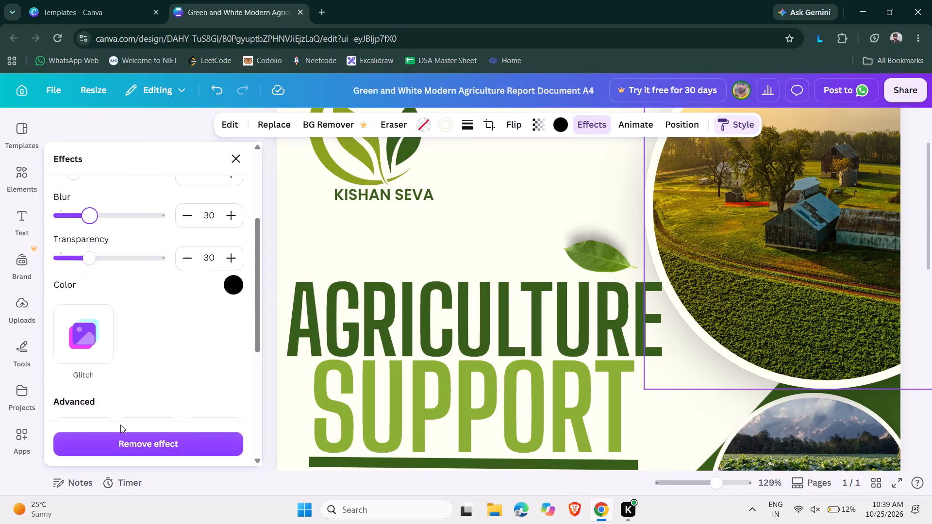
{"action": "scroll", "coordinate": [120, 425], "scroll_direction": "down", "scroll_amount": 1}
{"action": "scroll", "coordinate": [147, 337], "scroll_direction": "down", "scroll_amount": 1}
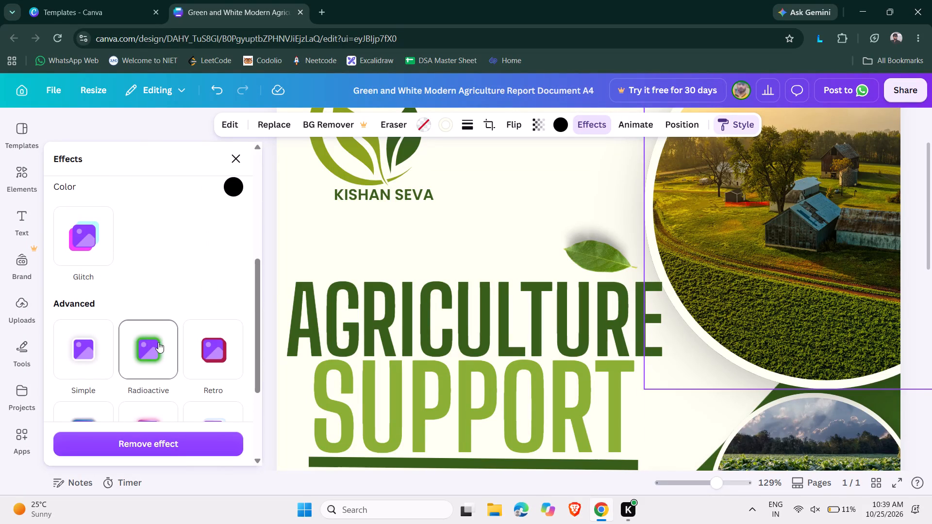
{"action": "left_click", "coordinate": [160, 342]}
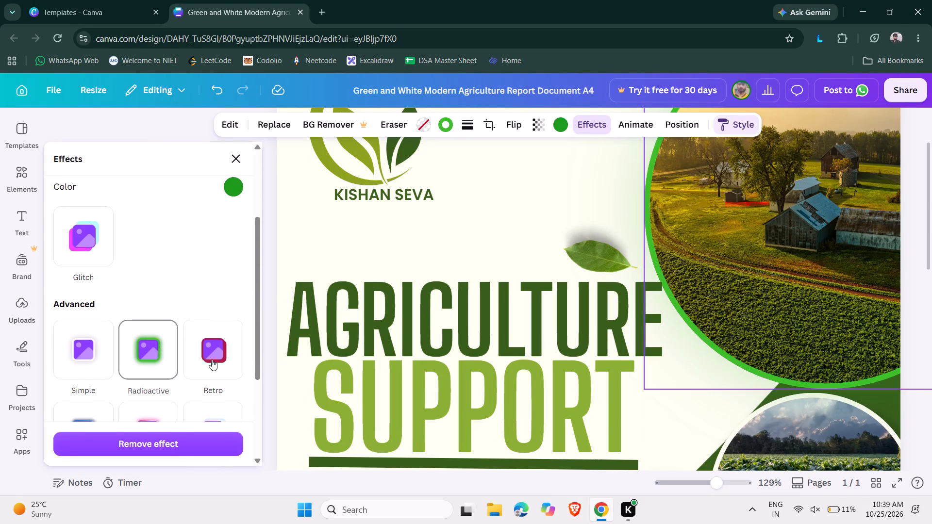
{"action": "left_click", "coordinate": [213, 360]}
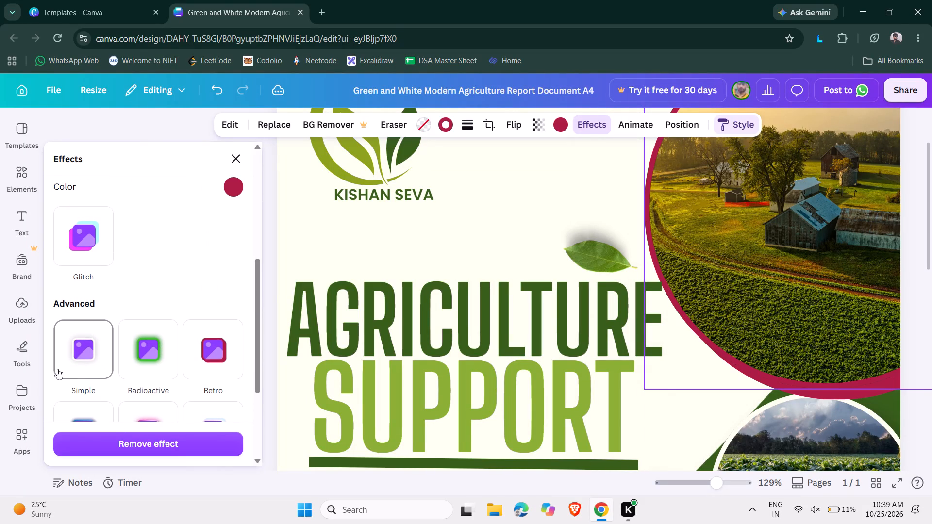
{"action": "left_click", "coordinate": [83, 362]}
Apply the VHS advanced effect to the large farm photo.
{"action": "scroll", "coordinate": [83, 362], "scroll_direction": "down", "scroll_amount": 1}
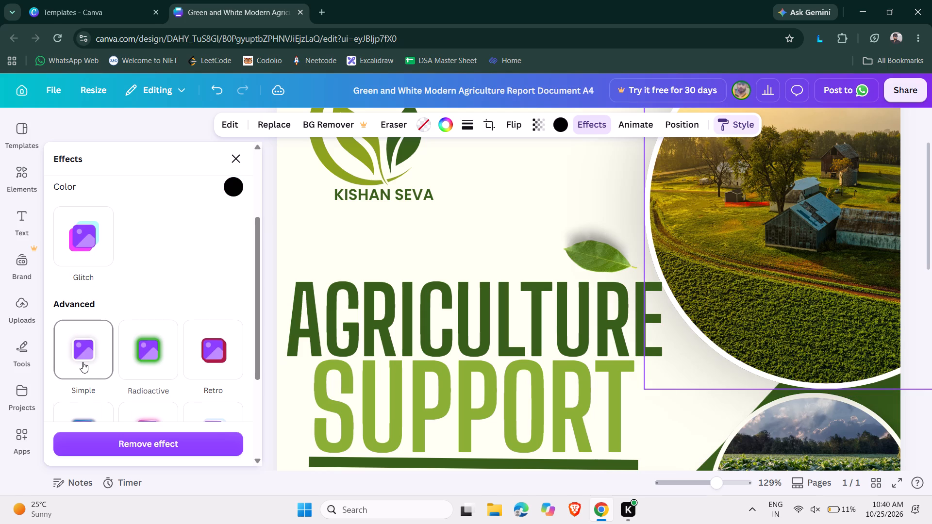
{"action": "scroll", "coordinate": [83, 362], "scroll_direction": "down", "scroll_amount": 3}
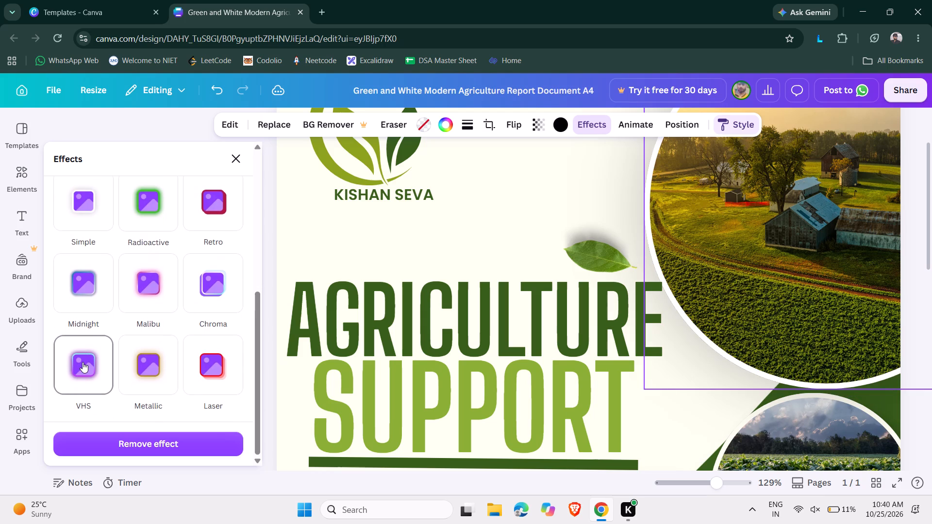
{"action": "left_click", "coordinate": [85, 360]}
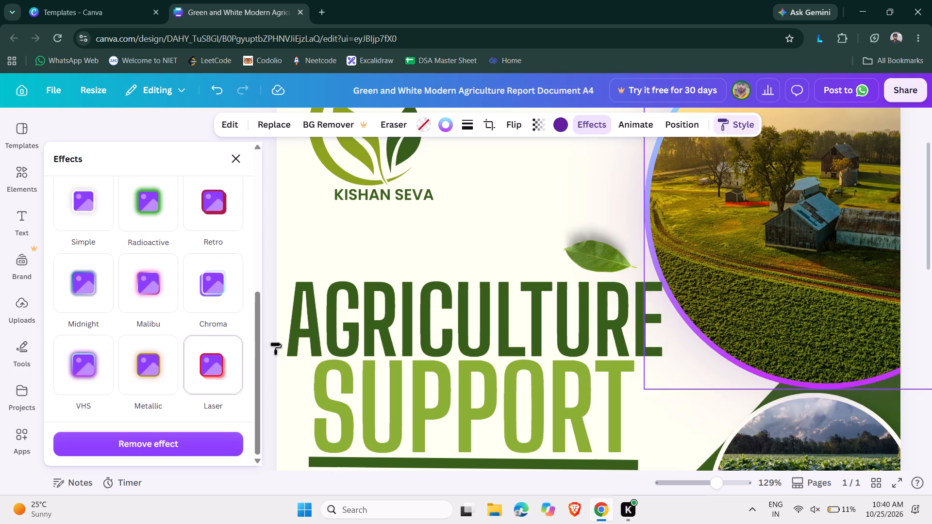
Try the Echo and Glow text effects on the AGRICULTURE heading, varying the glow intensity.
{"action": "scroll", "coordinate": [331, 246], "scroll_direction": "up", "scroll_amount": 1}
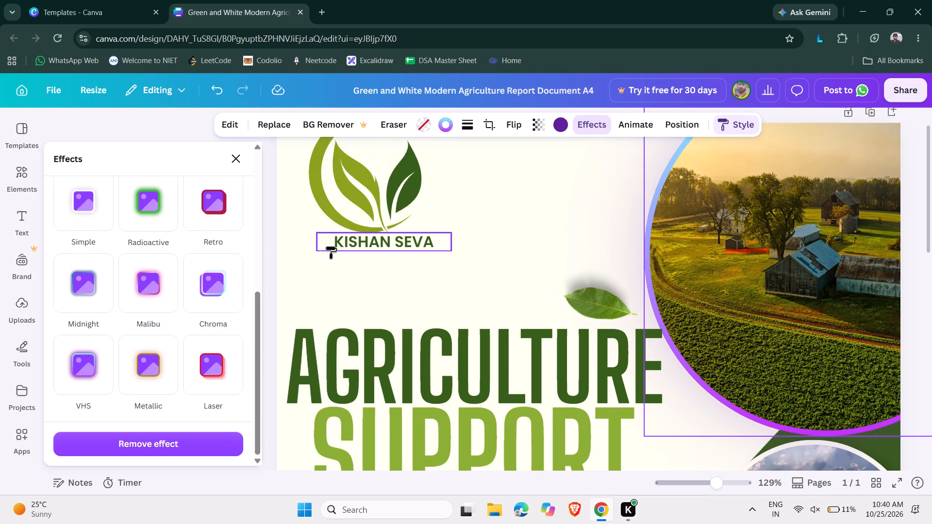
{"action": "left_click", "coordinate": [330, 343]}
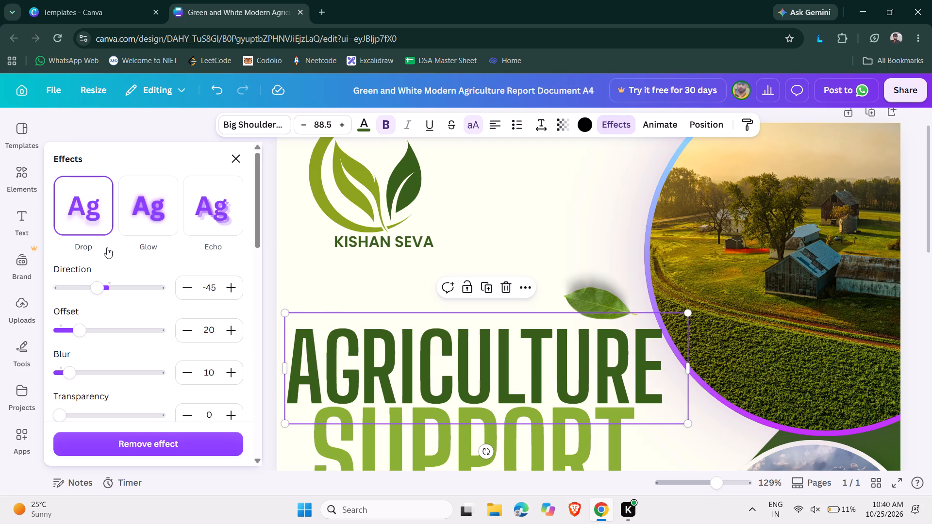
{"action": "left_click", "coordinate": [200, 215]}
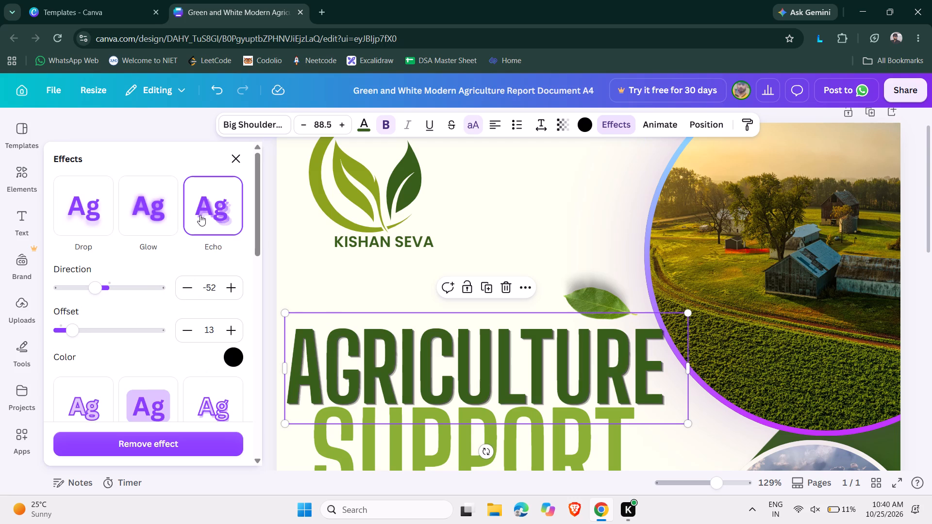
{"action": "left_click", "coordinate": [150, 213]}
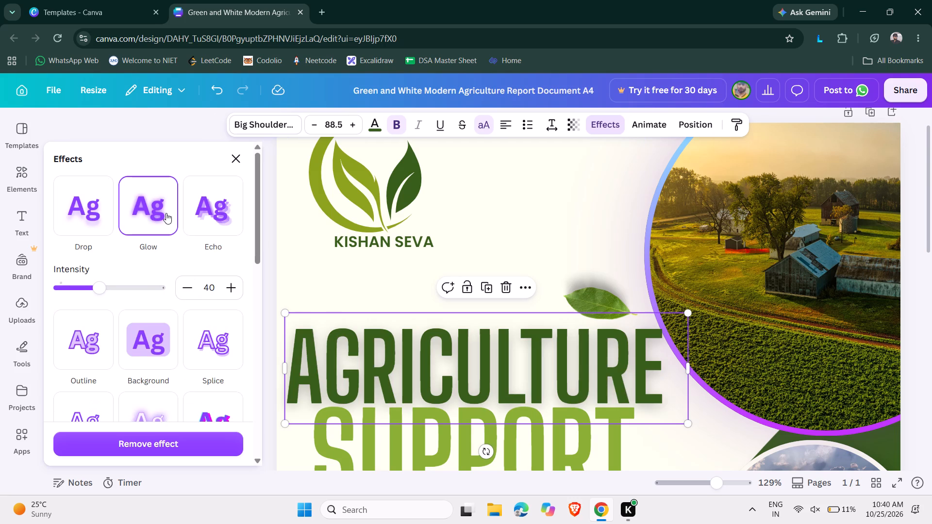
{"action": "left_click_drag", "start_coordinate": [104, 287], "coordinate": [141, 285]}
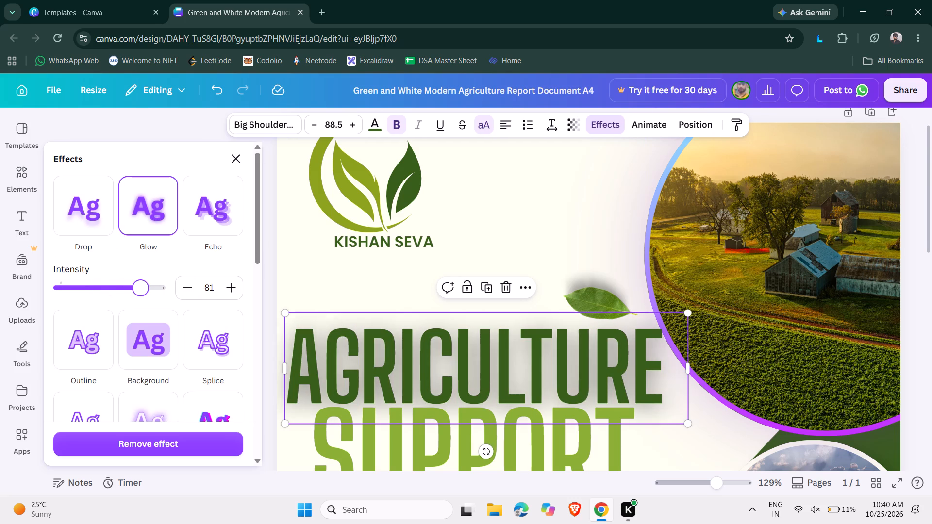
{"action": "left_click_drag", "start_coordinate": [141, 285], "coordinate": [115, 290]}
Apply the Drop shadow effect to the AGRICULTURE heading.
{"action": "left_click", "coordinate": [98, 232]}
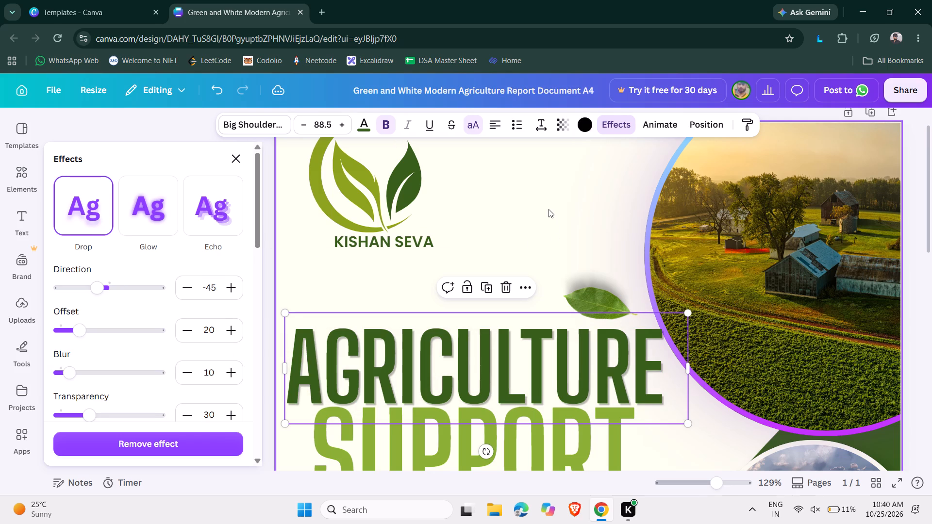
Apply the Drop shadow effect to the "Any Help To Reserch out" tagline with its direction set to -71.
{"action": "scroll", "coordinate": [549, 209], "scroll_direction": "down", "scroll_amount": 1}
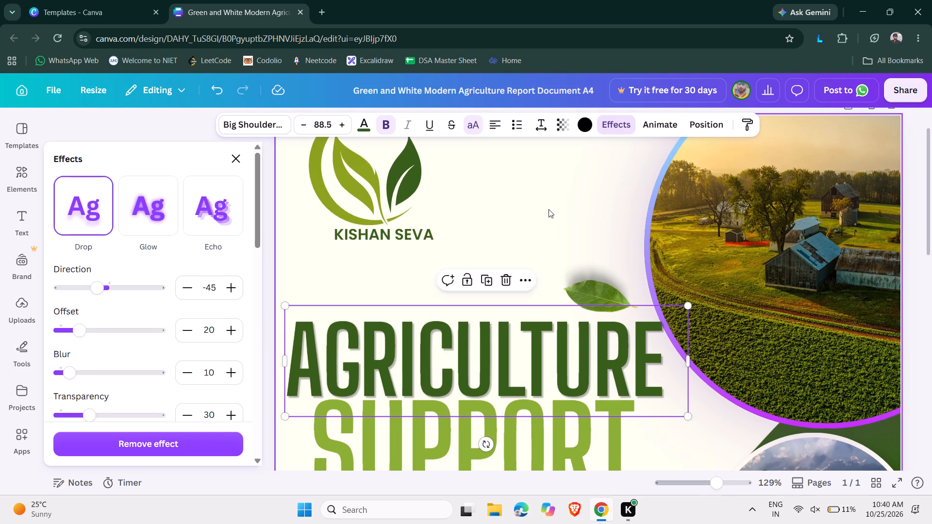
{"action": "scroll", "coordinate": [549, 209], "scroll_direction": "down", "scroll_amount": 2}
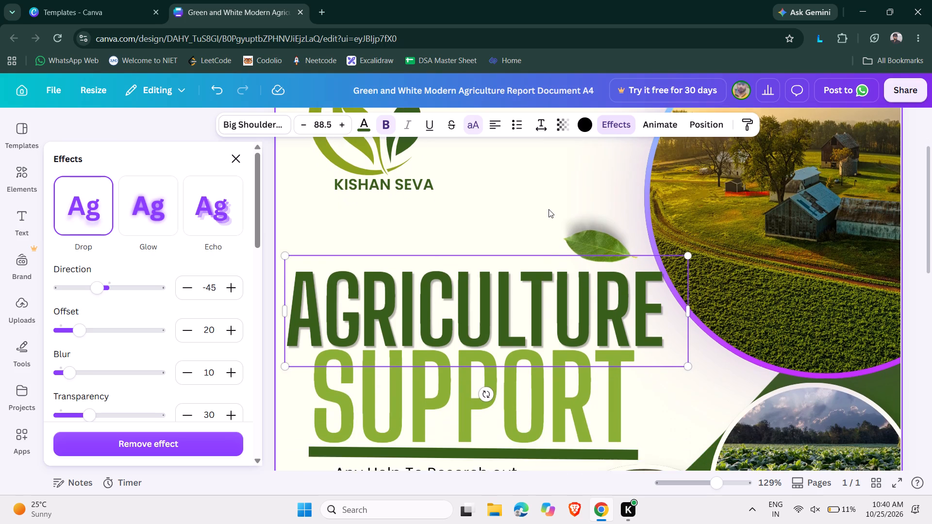
{"action": "scroll", "coordinate": [549, 209], "scroll_direction": "down", "scroll_amount": 1}
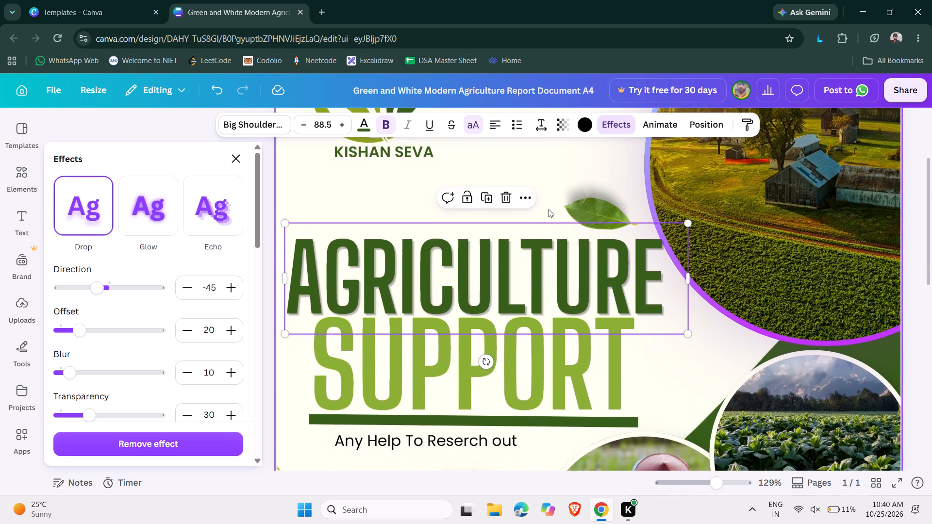
{"action": "scroll", "coordinate": [549, 209], "scroll_direction": "down", "scroll_amount": 1}
{"action": "left_click", "coordinate": [420, 342]}
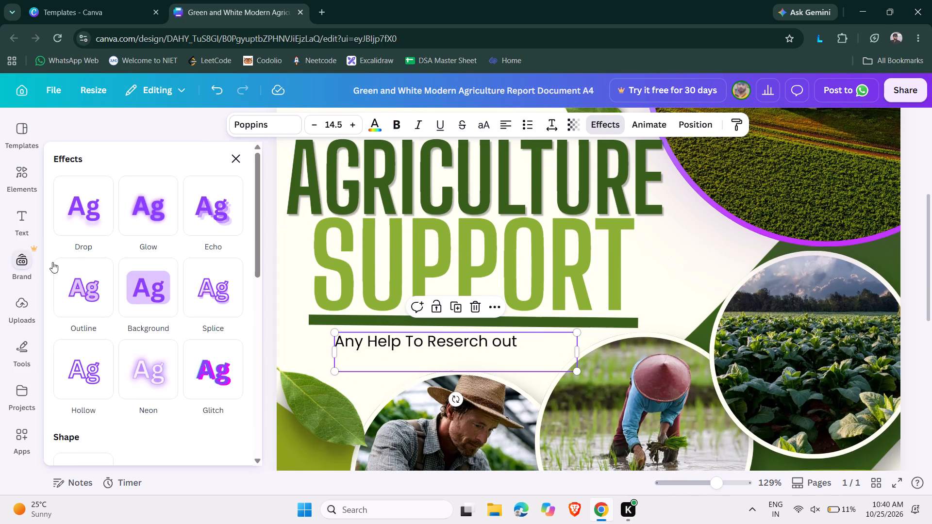
{"action": "left_click", "coordinate": [86, 221]}
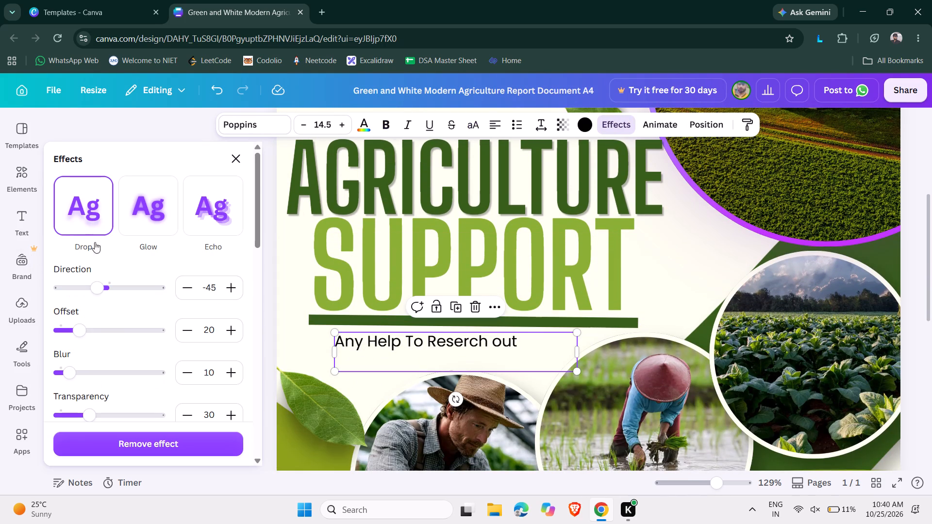
{"action": "left_click_drag", "start_coordinate": [98, 294], "coordinate": [150, 294]}
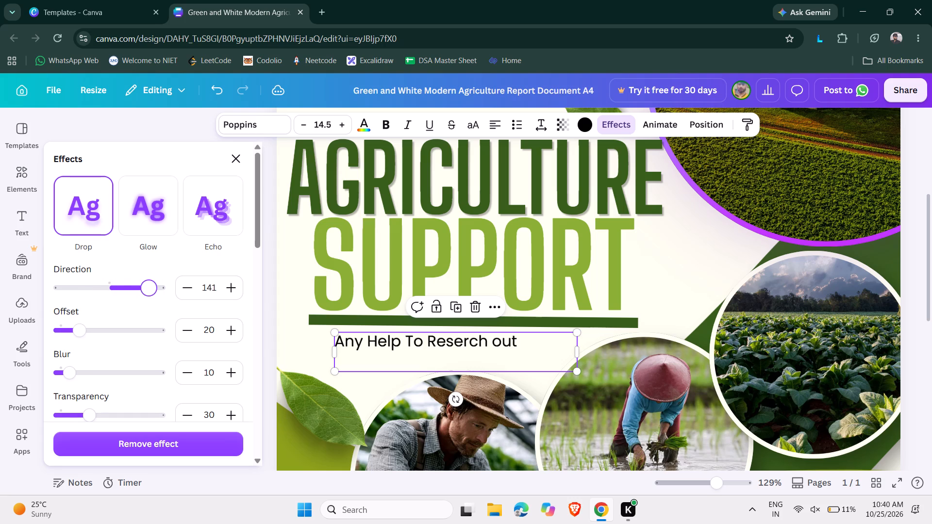
{"action": "left_click_drag", "start_coordinate": [150, 294], "coordinate": [89, 301]}
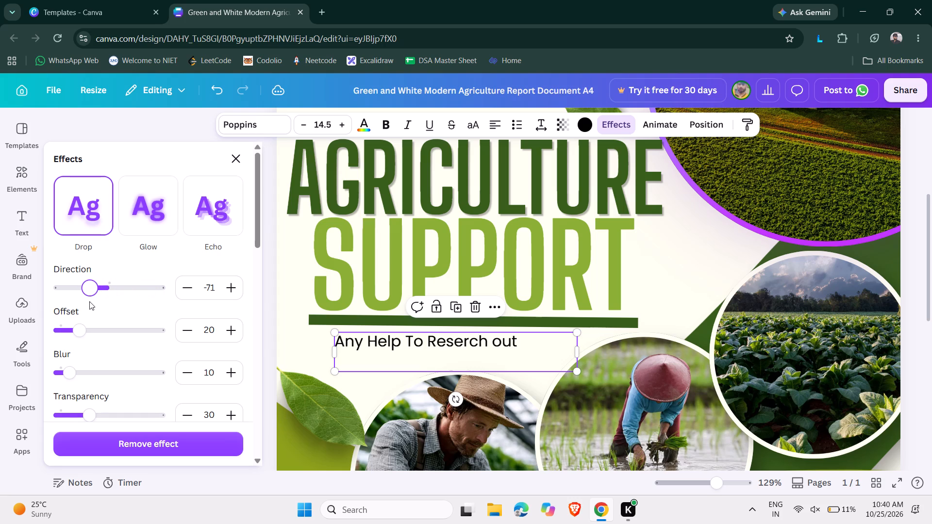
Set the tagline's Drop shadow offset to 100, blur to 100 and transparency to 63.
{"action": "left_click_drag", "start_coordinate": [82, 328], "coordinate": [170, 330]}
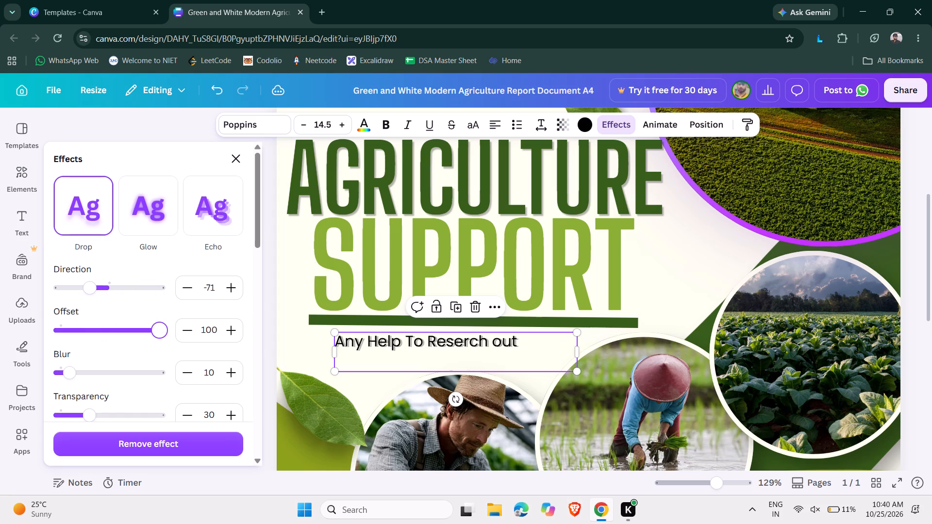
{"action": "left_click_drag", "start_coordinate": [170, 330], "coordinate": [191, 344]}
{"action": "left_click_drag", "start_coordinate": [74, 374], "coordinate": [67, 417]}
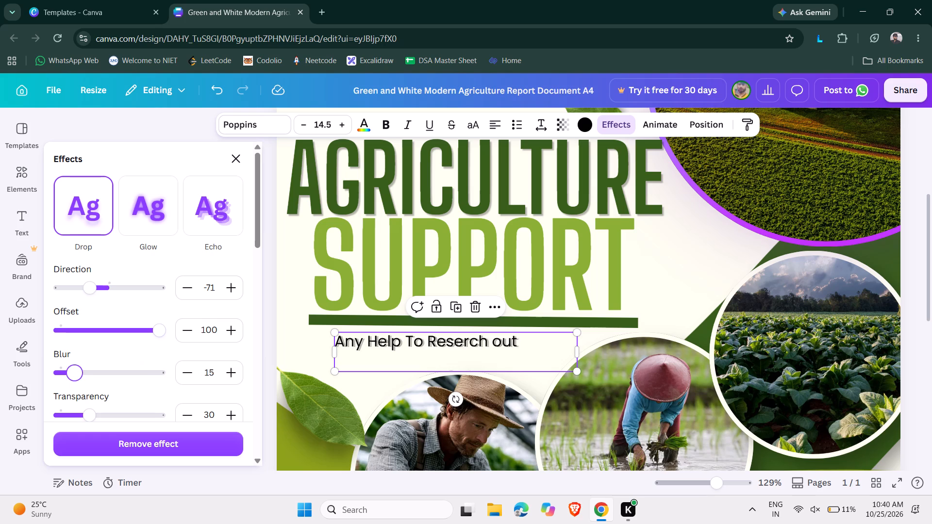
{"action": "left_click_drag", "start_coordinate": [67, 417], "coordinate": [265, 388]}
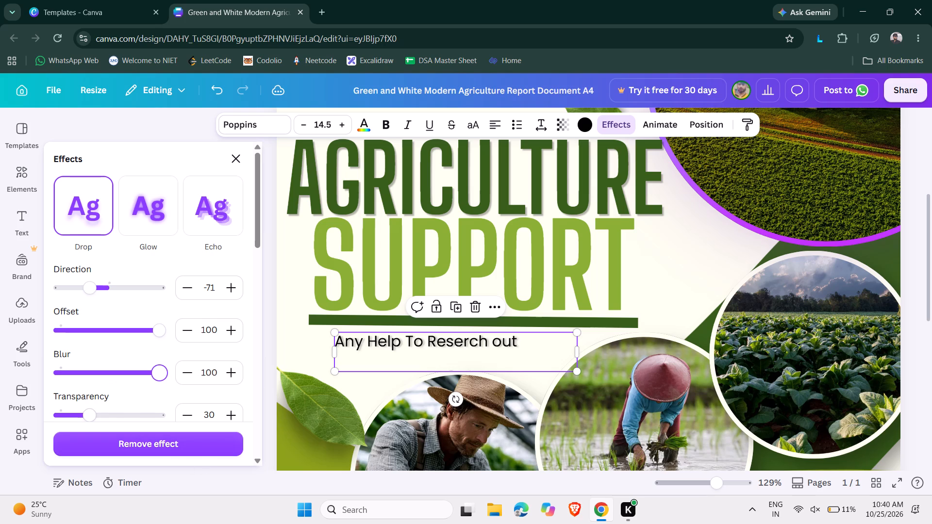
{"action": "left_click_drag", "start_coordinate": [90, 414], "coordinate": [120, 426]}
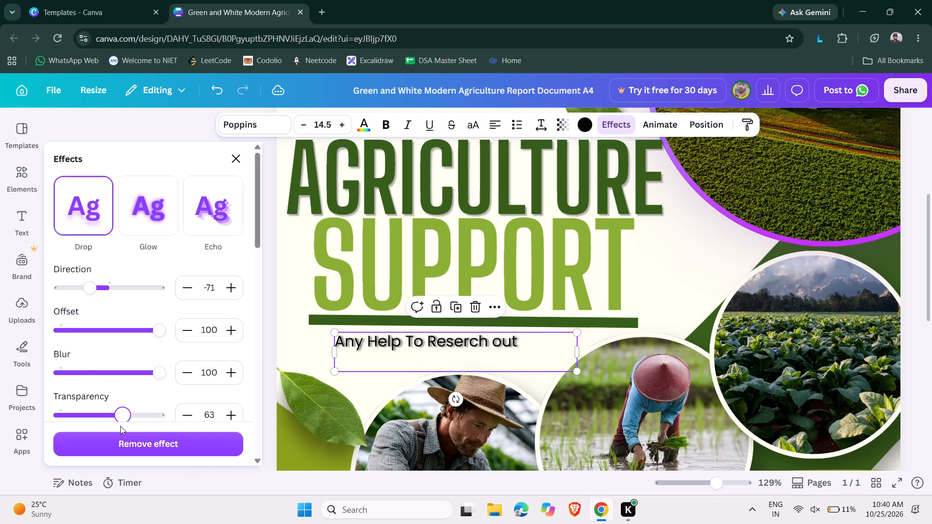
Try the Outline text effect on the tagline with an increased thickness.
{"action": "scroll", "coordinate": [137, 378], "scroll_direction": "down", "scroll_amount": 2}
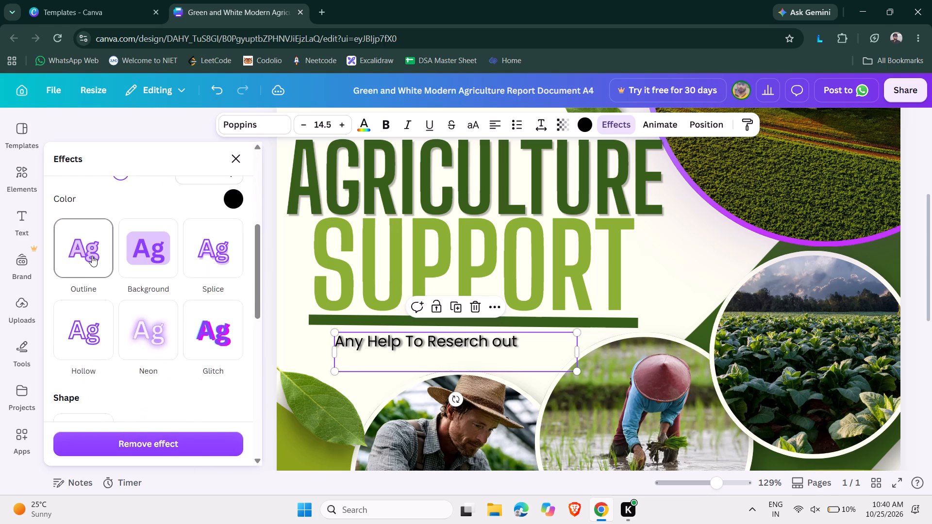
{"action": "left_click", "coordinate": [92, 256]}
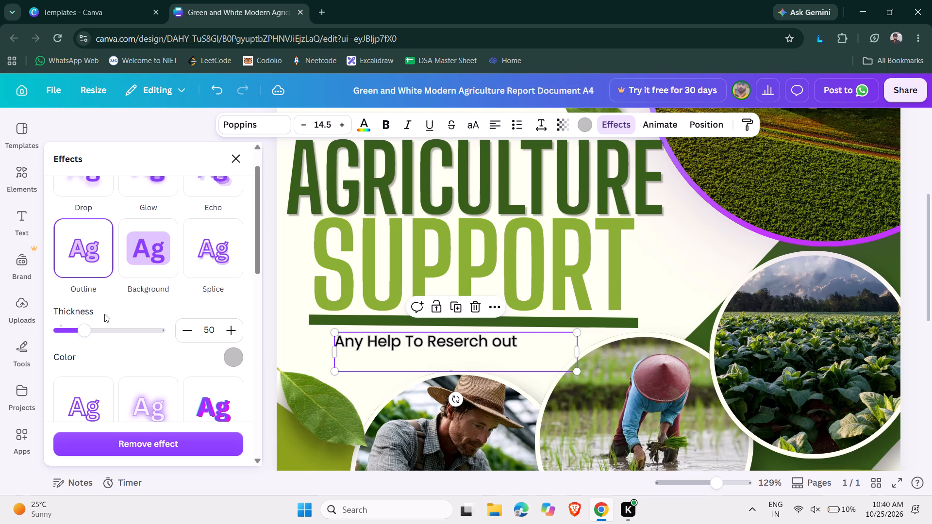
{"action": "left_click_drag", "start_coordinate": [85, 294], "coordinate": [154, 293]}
Apply the Screenprint text effect to the "Any Help To Reserch out" tagline.
{"action": "scroll", "coordinate": [162, 345], "scroll_direction": "down", "scroll_amount": 6}
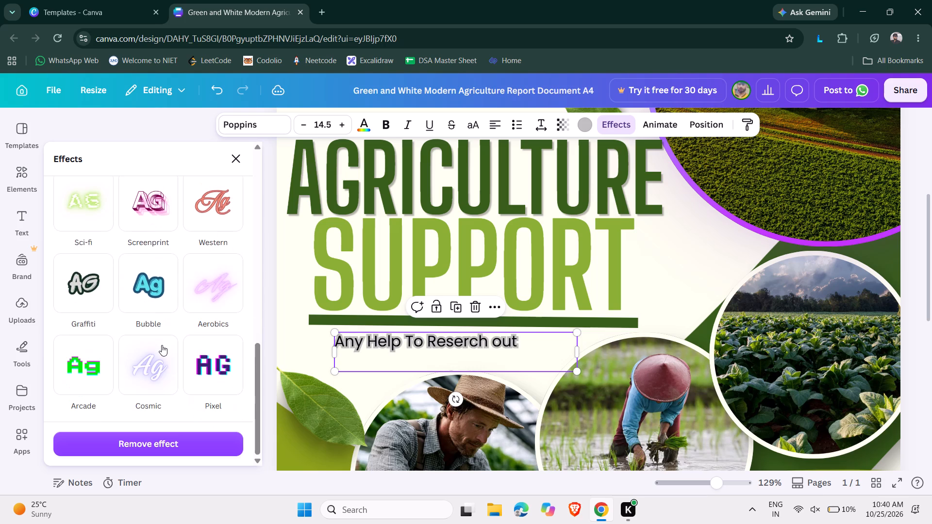
{"action": "scroll", "coordinate": [162, 345], "scroll_direction": "up", "scroll_amount": 1}
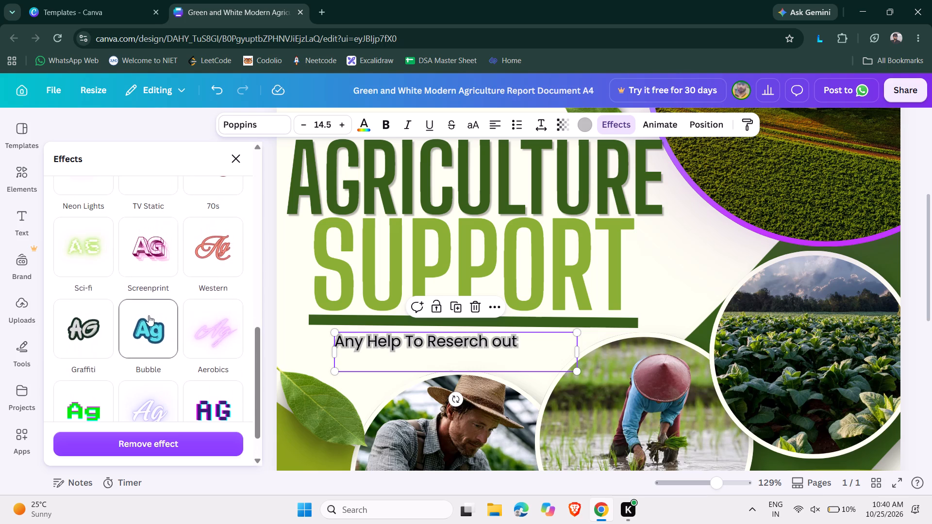
{"action": "left_click", "coordinate": [150, 257]}
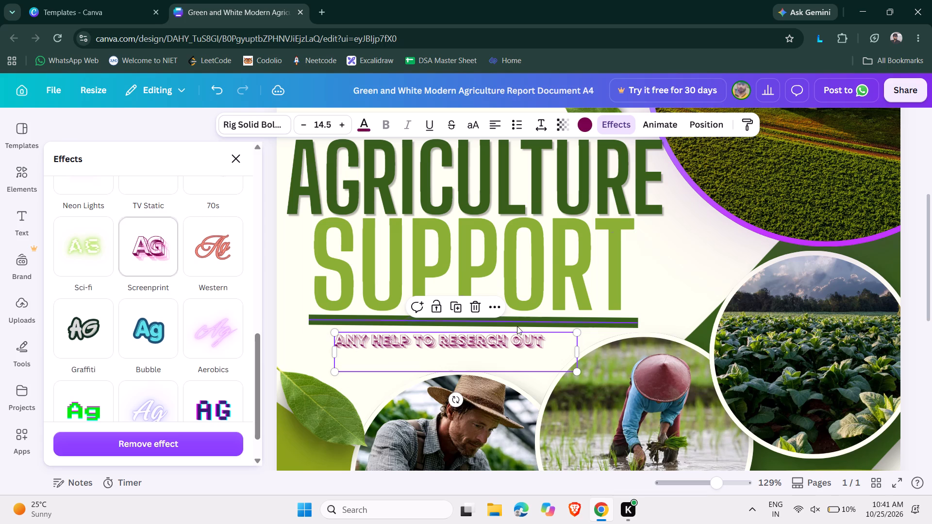
{"action": "left_click", "coordinate": [918, 182]}
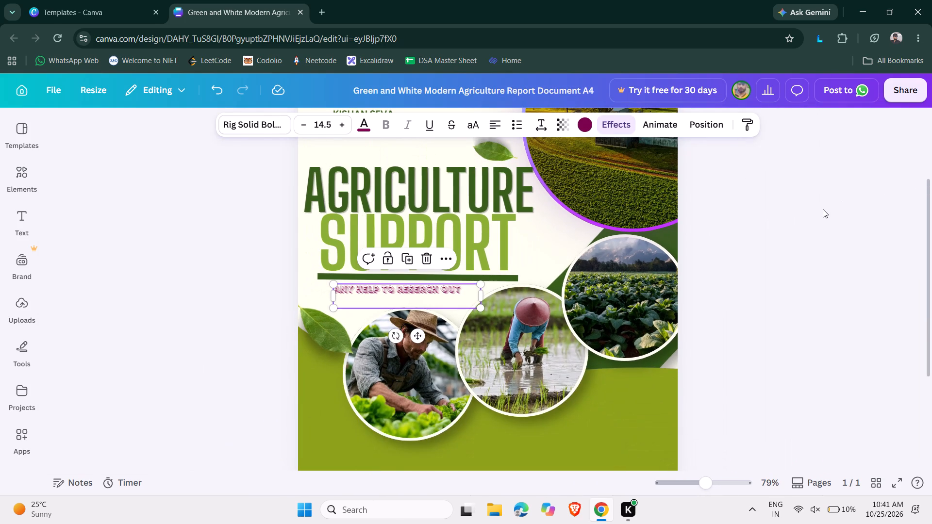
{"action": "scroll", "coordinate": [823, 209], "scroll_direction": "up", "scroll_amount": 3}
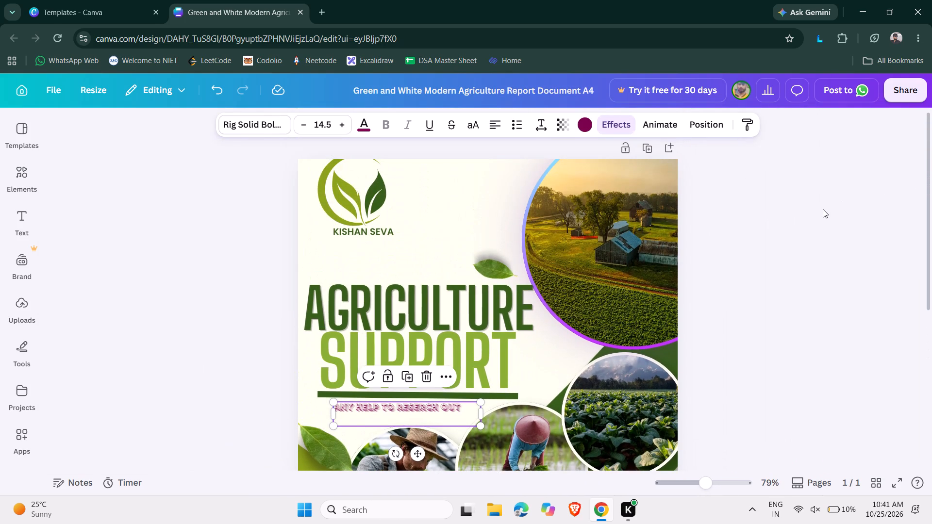
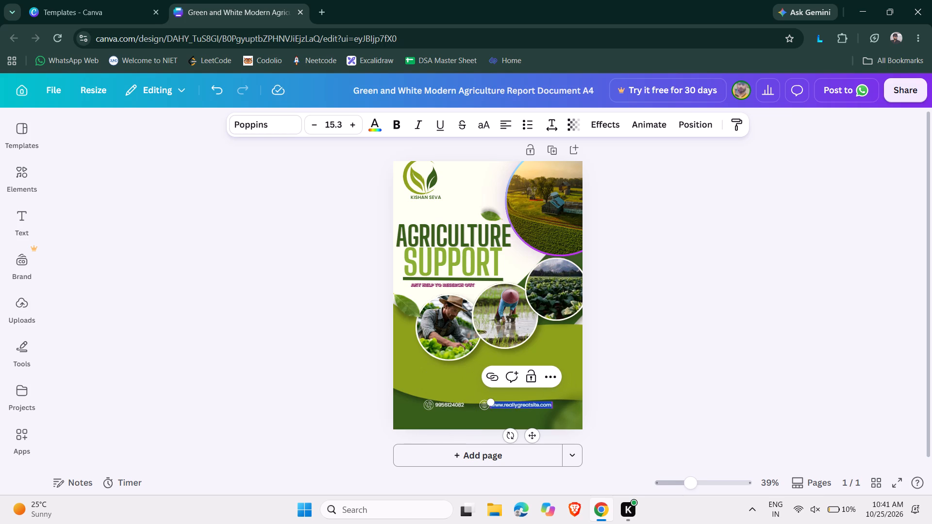
{"action": "type", "text": "www"}
{"action": "key", "text": "period"}
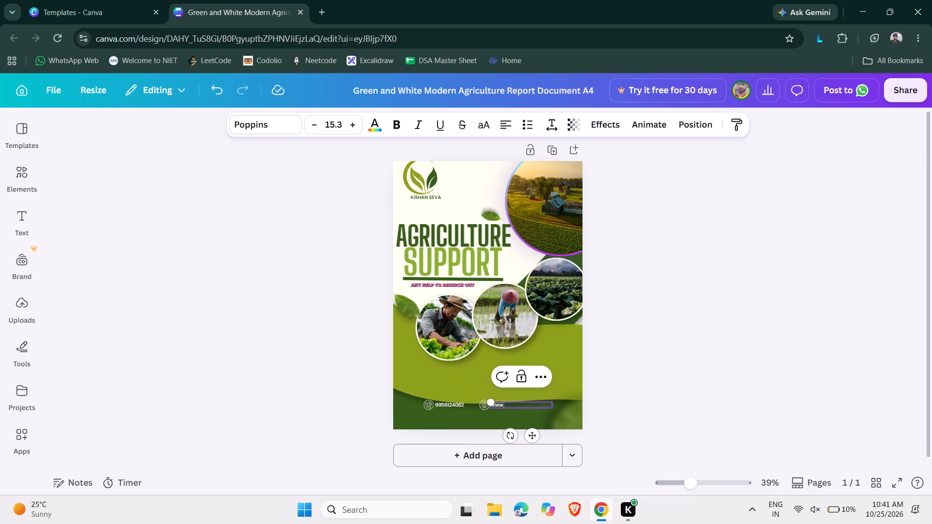
{"action": "type", "text": "kisanseva"}
{"action": "key", "text": "period"}
{"action": "type", "text": "copm"}
{"action": "key", "text": "BackSpace"}
{"action": "key", "text": "BackSpace"}
{"action": "key", "text": "m"}
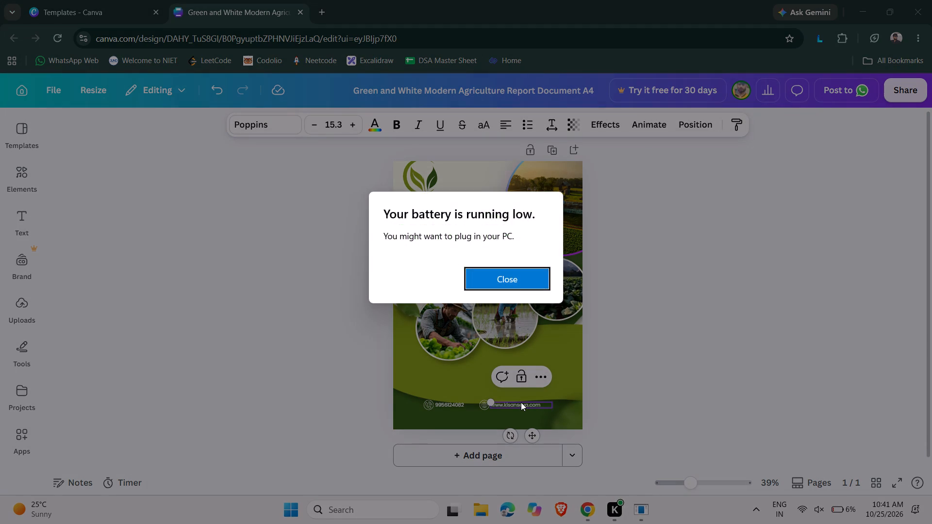
{"action": "left_click", "coordinate": [519, 276]}
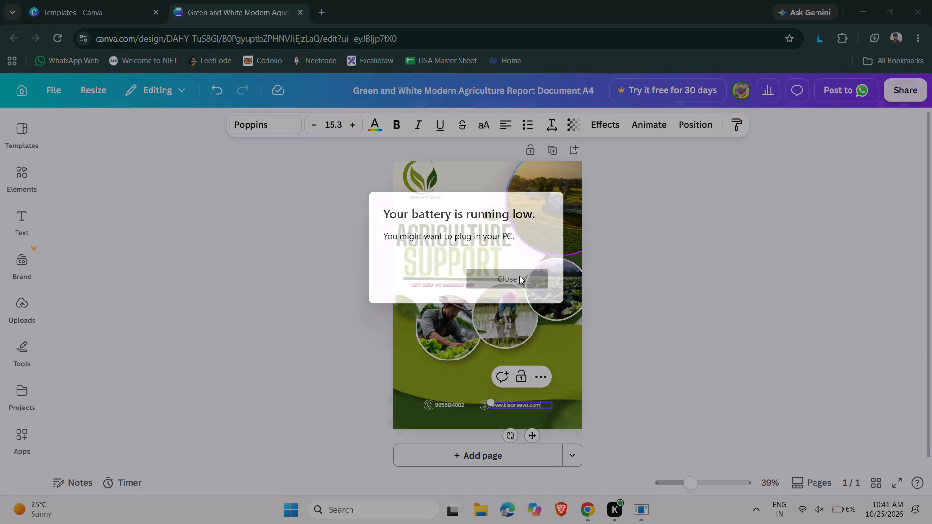
{"action": "left_click", "coordinate": [696, 333]}
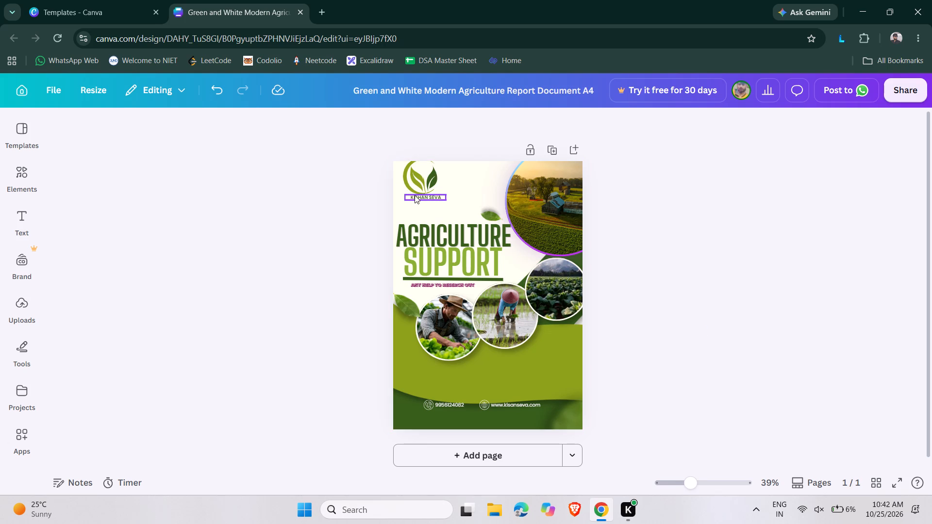
Move the KISHAN SEVA label slightly down and shift the leaf logo slightly to centre it over the label.
{"action": "left_click_drag", "start_coordinate": [415, 195], "coordinate": [416, 200]}
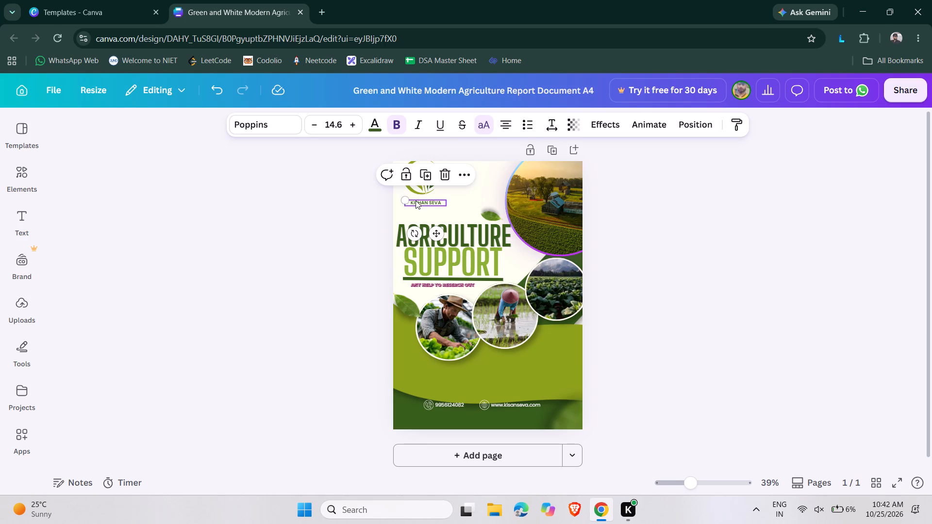
{"action": "left_click", "coordinate": [418, 187]}
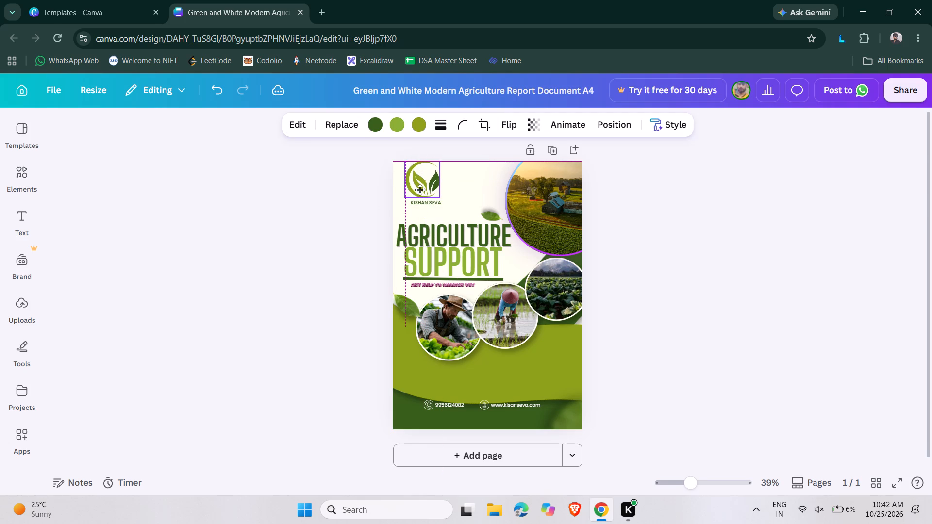
{"action": "left_click", "coordinate": [646, 255]}
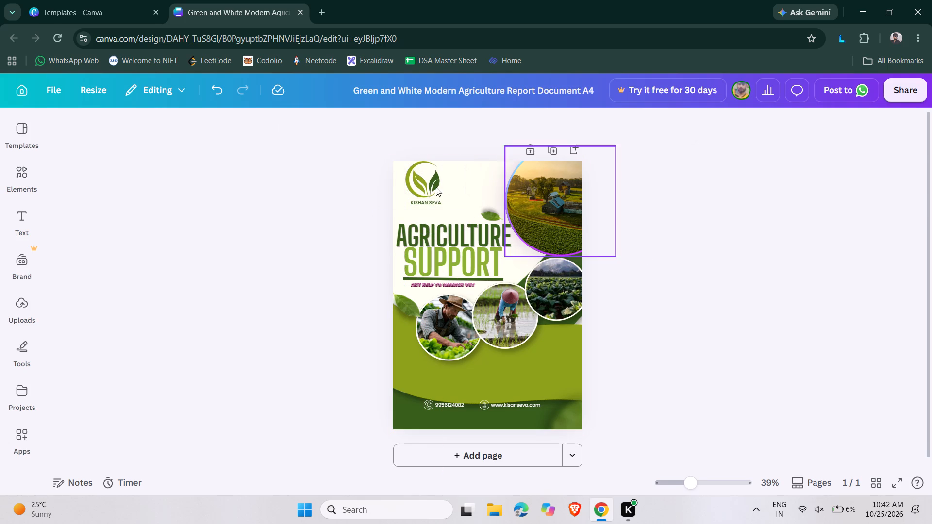
Recolour the dark green leaf of the logo to purple #601d9c, trying dark magenta, black and white first.
{"action": "left_click", "coordinate": [420, 183]}
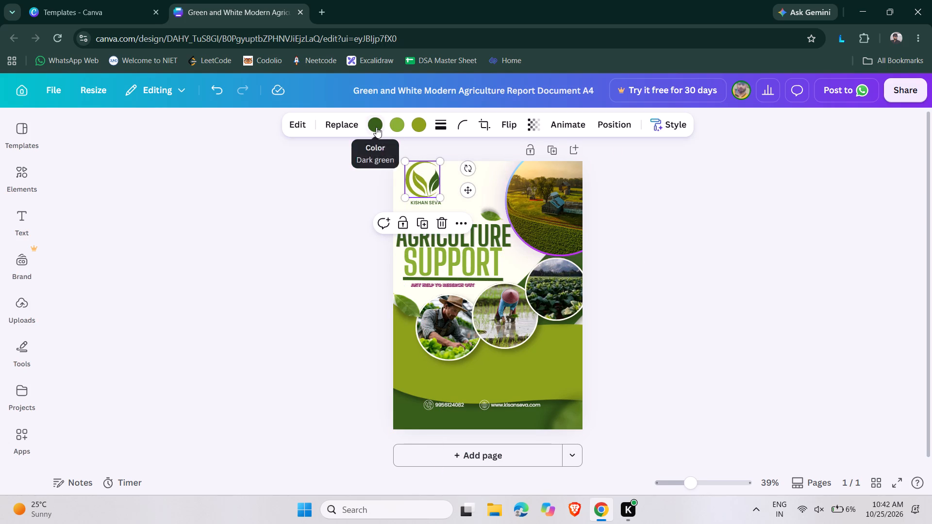
{"action": "left_click", "coordinate": [376, 127]}
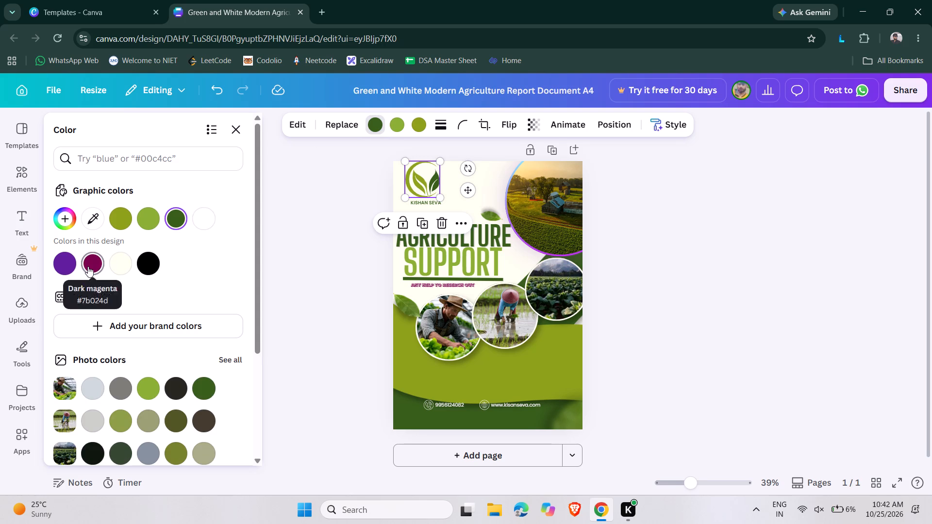
{"action": "left_click", "coordinate": [88, 266]}
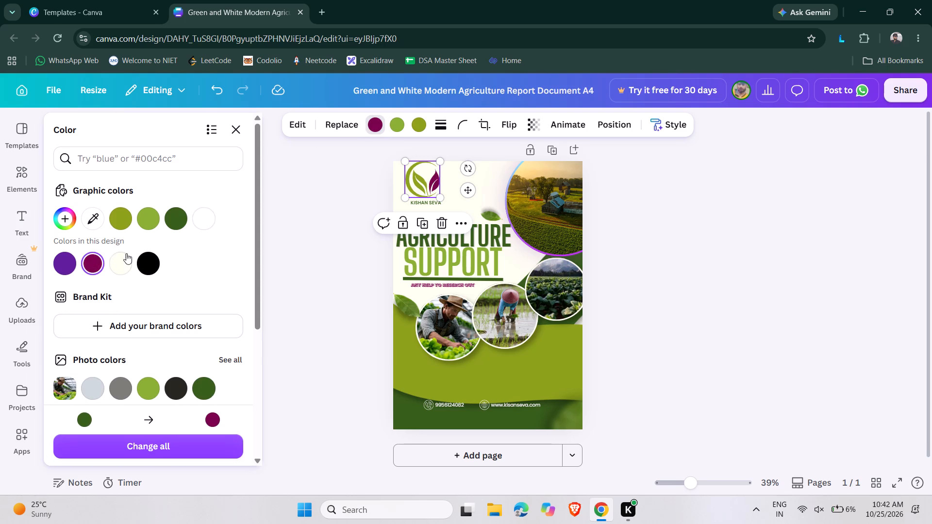
{"action": "left_click", "coordinate": [144, 260]}
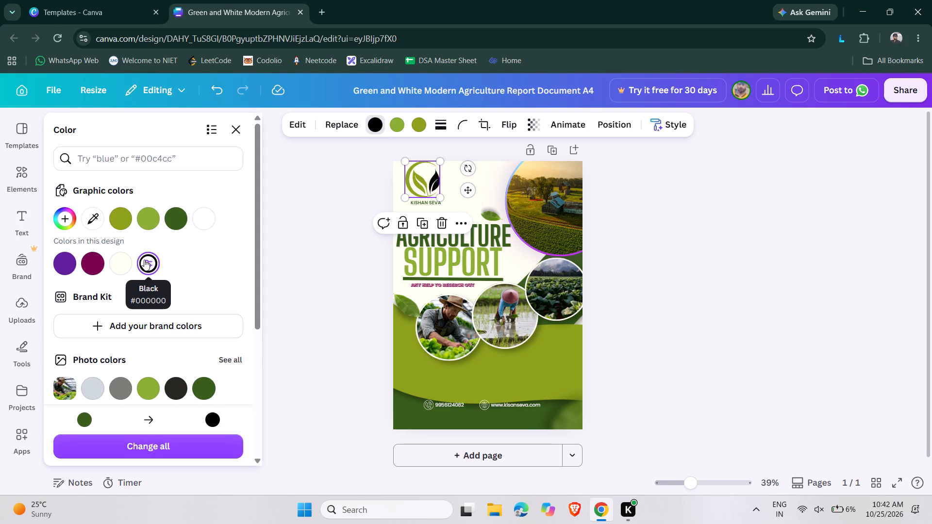
{"action": "left_click", "coordinate": [207, 223]}
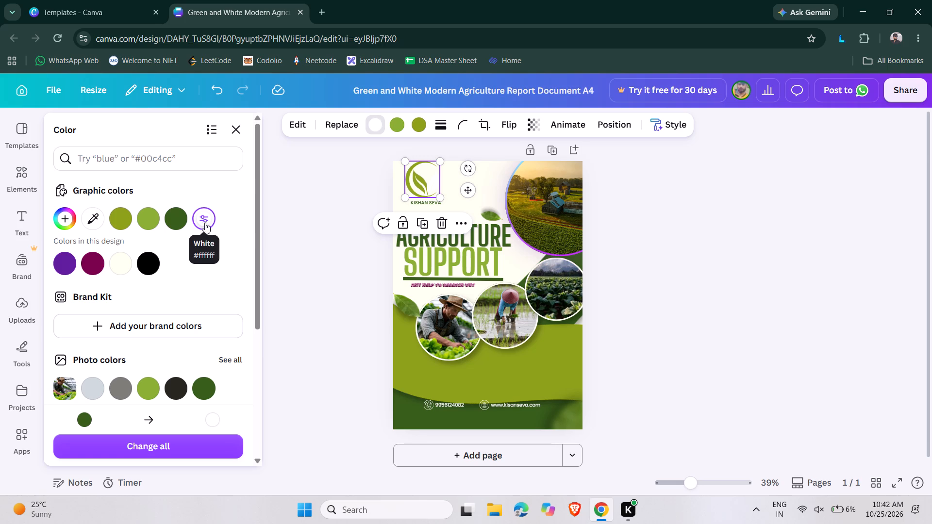
{"action": "left_click", "coordinate": [67, 264]}
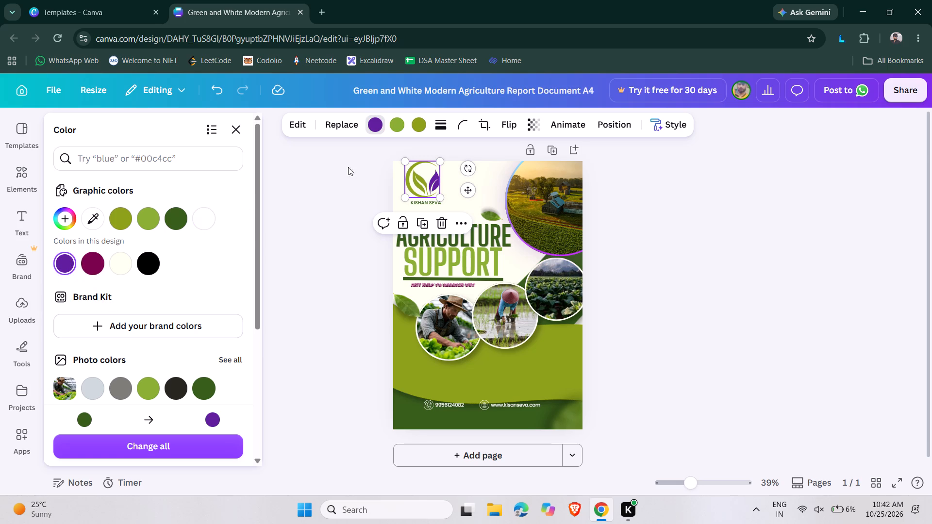
Change the logo's light green colour to dark magenta #7b024d.
{"action": "left_click", "coordinate": [396, 123]}
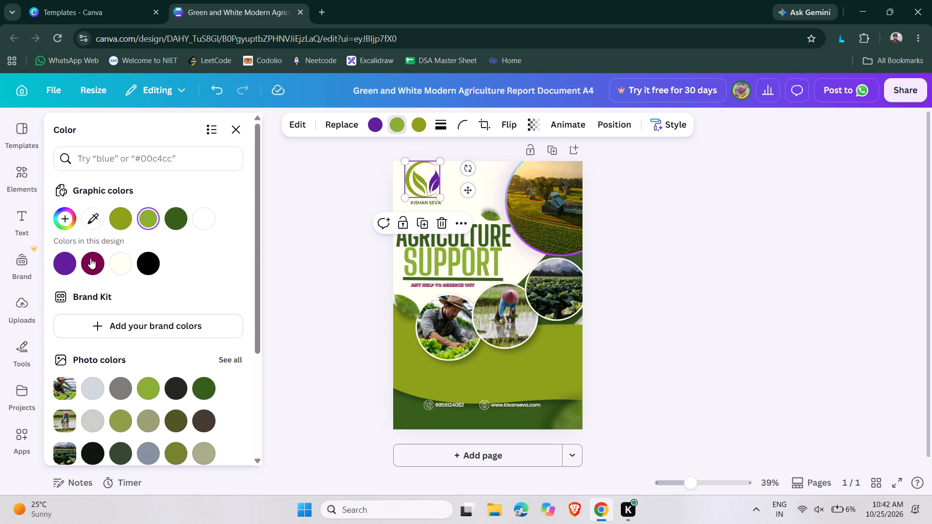
{"action": "left_click", "coordinate": [99, 262]}
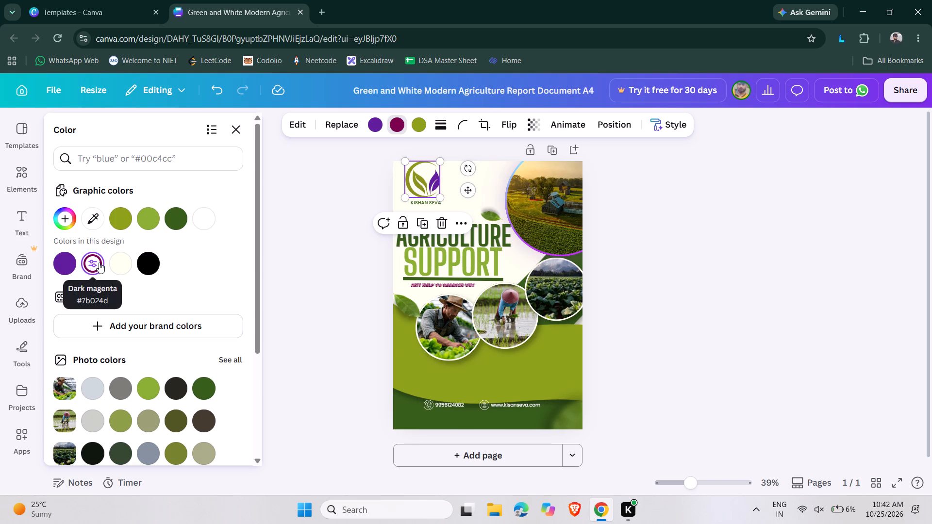
{"action": "left_click", "coordinate": [99, 262]}
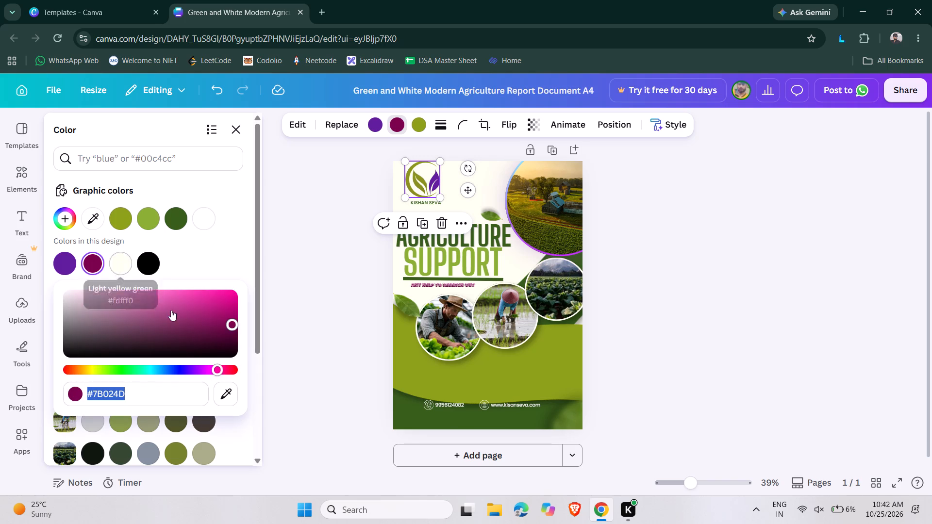
Change the logo's yellow green colour to dark magenta, trying purple first.
{"action": "left_click", "coordinate": [421, 127]}
{"action": "left_click", "coordinate": [421, 127]}
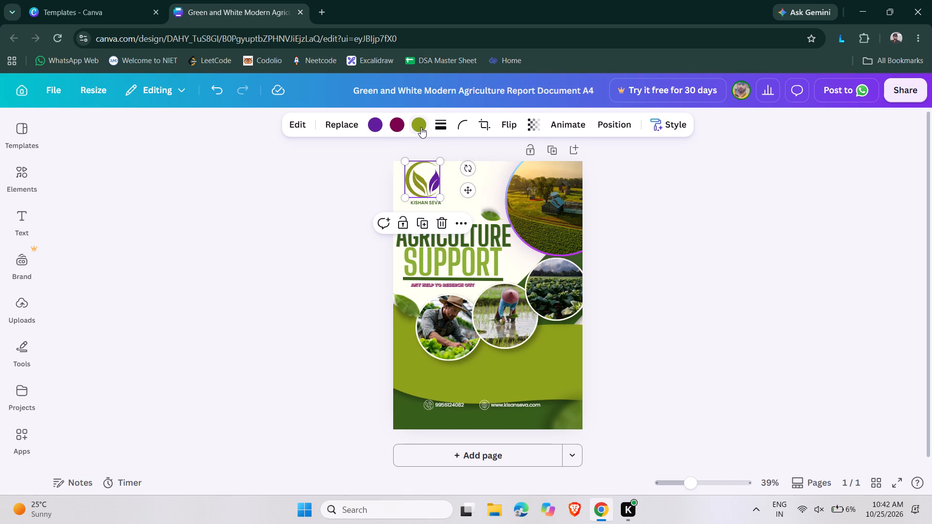
{"action": "left_click", "coordinate": [421, 127]}
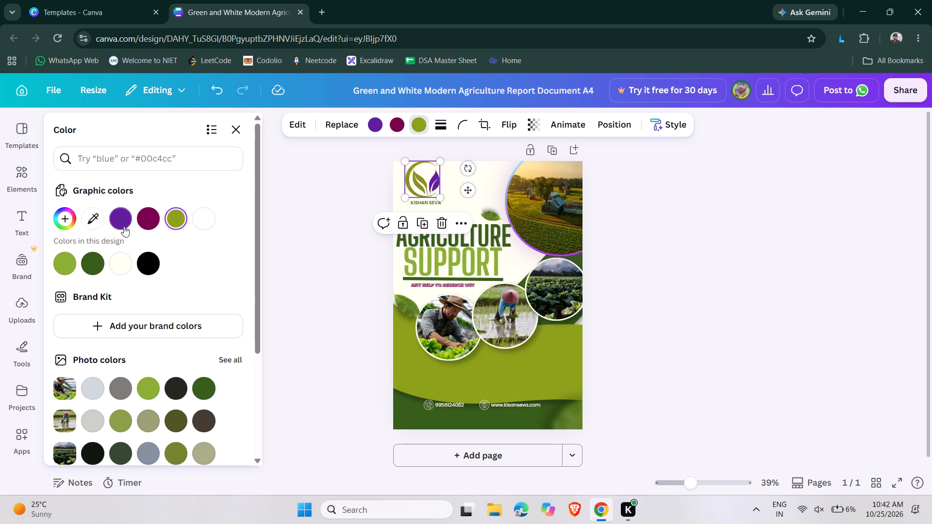
{"action": "left_click", "coordinate": [123, 226]}
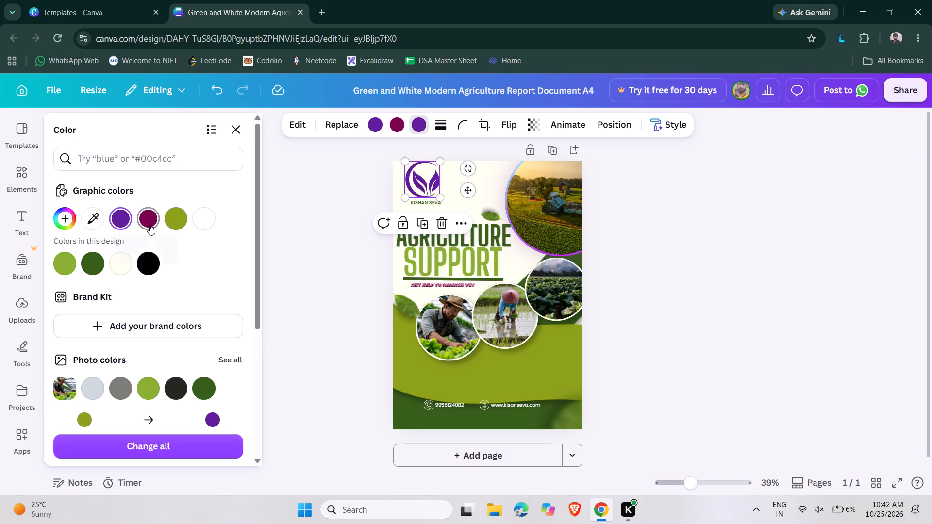
{"action": "left_click", "coordinate": [150, 224]}
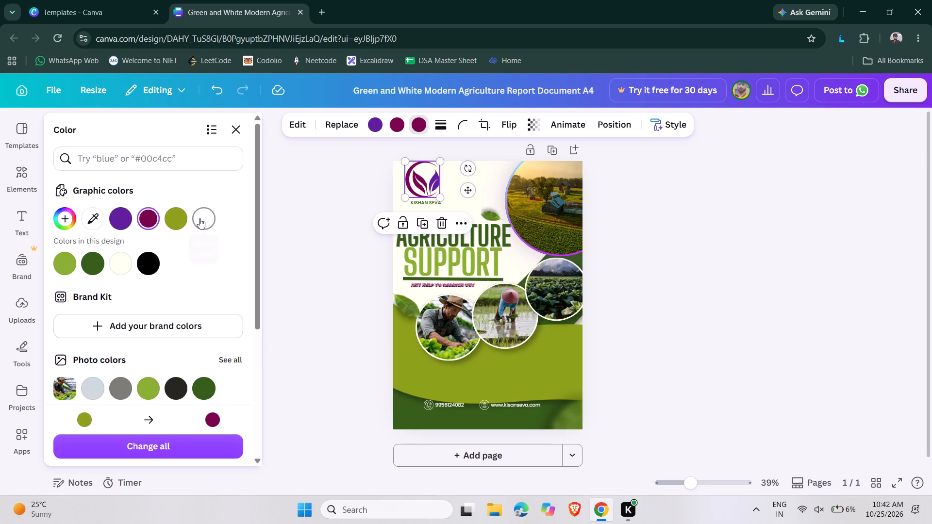
{"action": "left_click", "coordinate": [296, 278]}
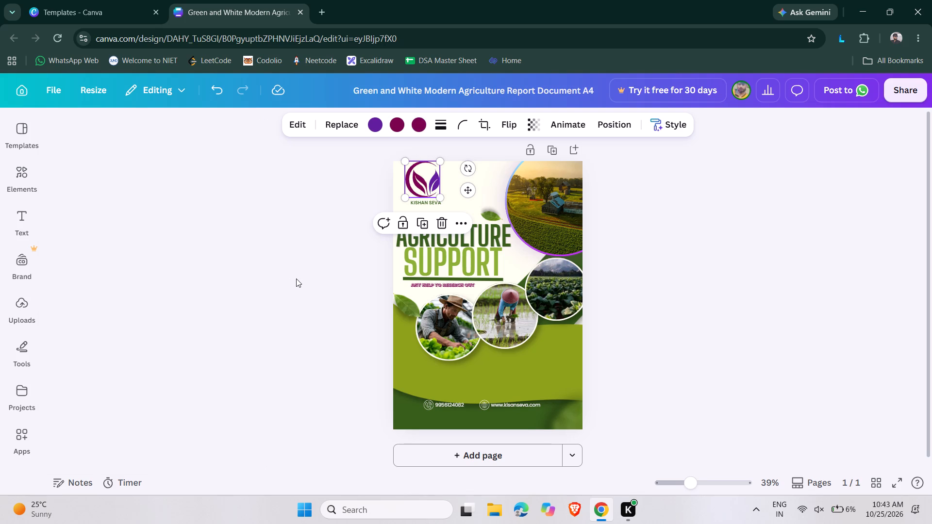
{"action": "left_click", "coordinate": [762, 316]}
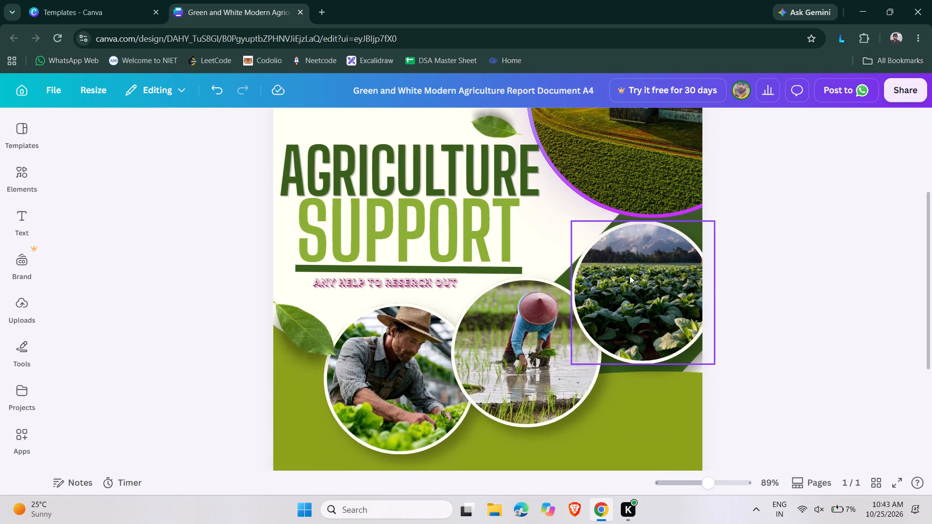
Enlarge the circular crop-field photo up and outward so that it meets the large farm photo above it.
{"action": "left_click", "coordinate": [641, 290]}
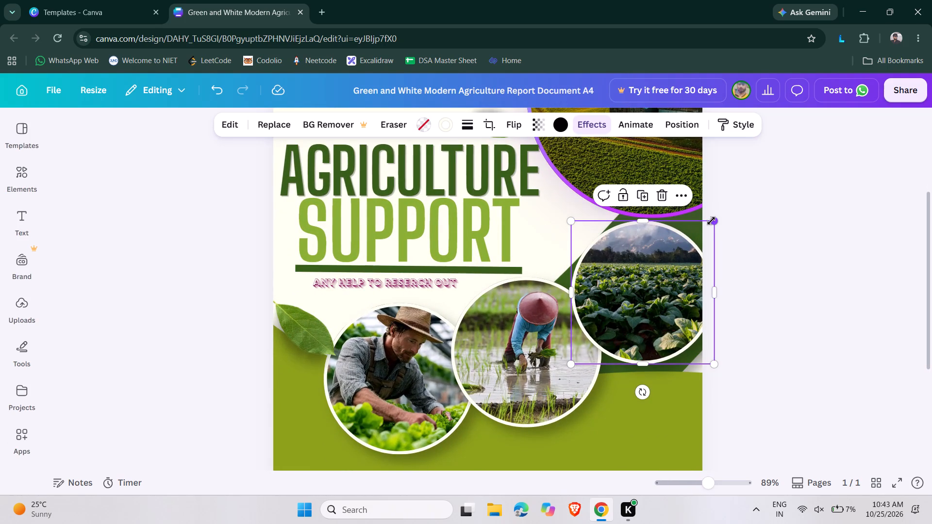
{"action": "left_click_drag", "start_coordinate": [711, 221], "coordinate": [739, 178]}
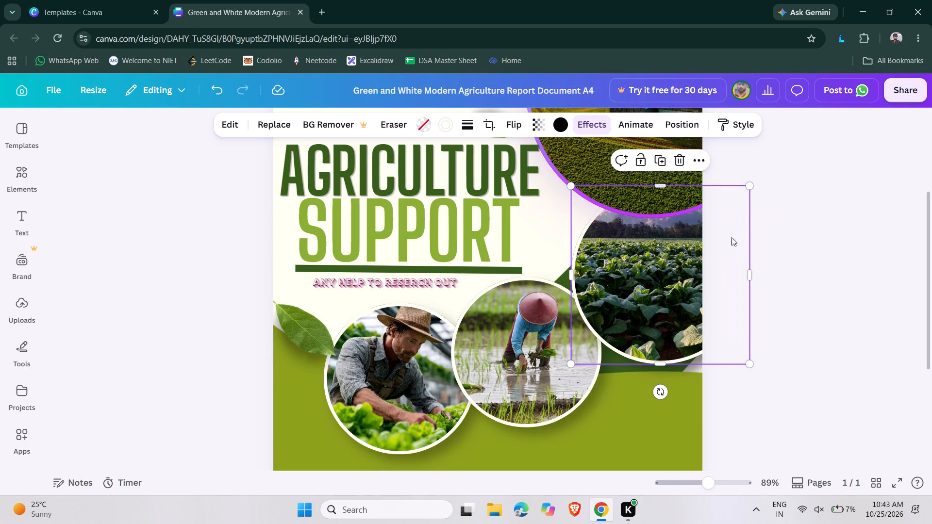
{"action": "left_click", "coordinate": [779, 263]}
Enlarge the small leaf above the AGRICULTURE heading and position it between the heading's end and the farm photo.
{"action": "scroll", "coordinate": [687, 267], "scroll_direction": "up", "scroll_amount": 3}
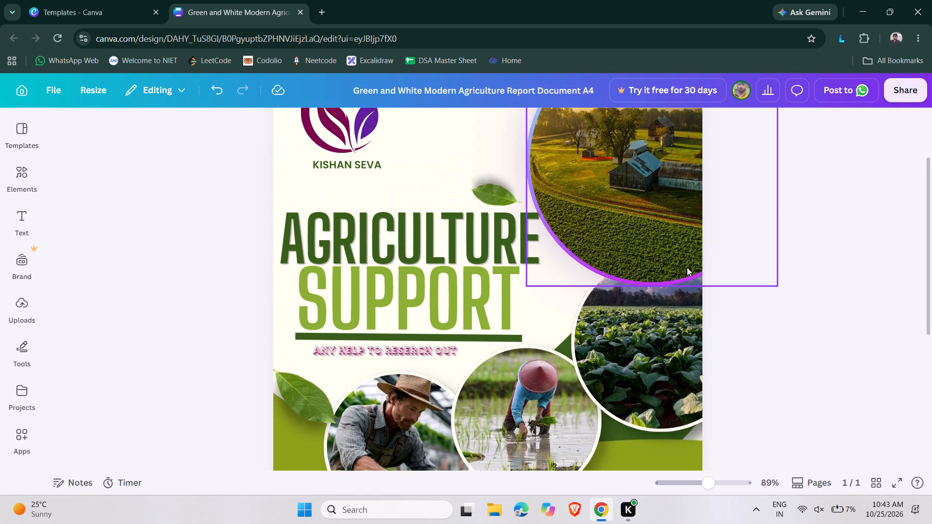
{"action": "scroll", "coordinate": [687, 267], "scroll_direction": "up", "scroll_amount": 4}
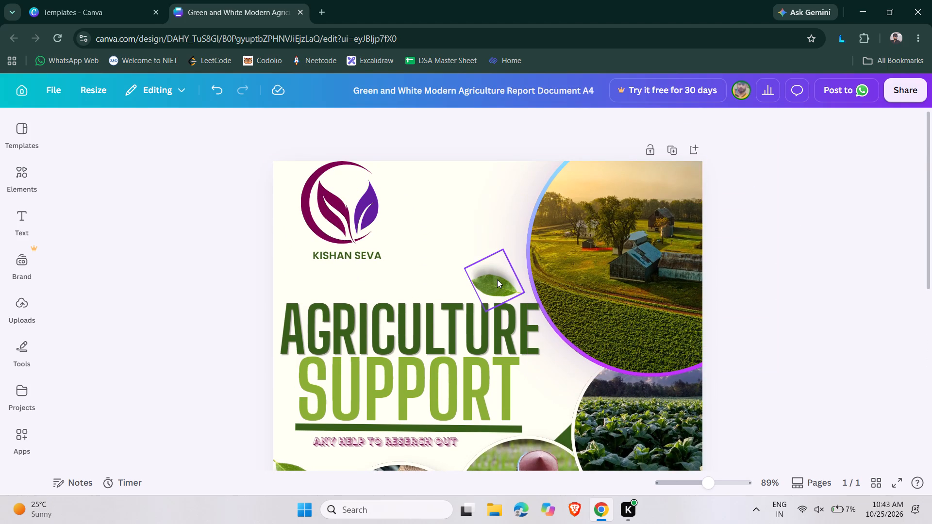
{"action": "left_click", "coordinate": [497, 279]}
{"action": "left_click_drag", "start_coordinate": [464, 267], "coordinate": [438, 262]}
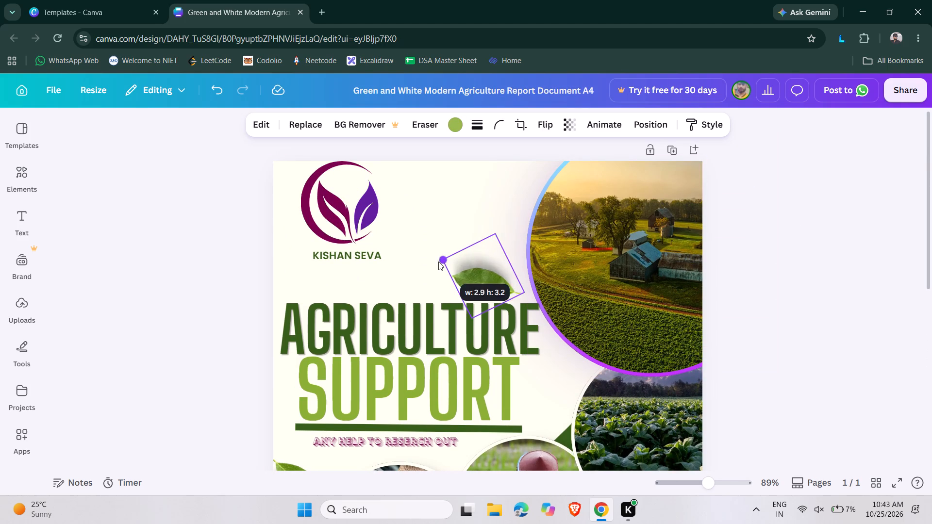
{"action": "left_click_drag", "start_coordinate": [438, 262], "coordinate": [417, 259]}
{"action": "left_click_drag", "start_coordinate": [477, 263], "coordinate": [497, 273]}
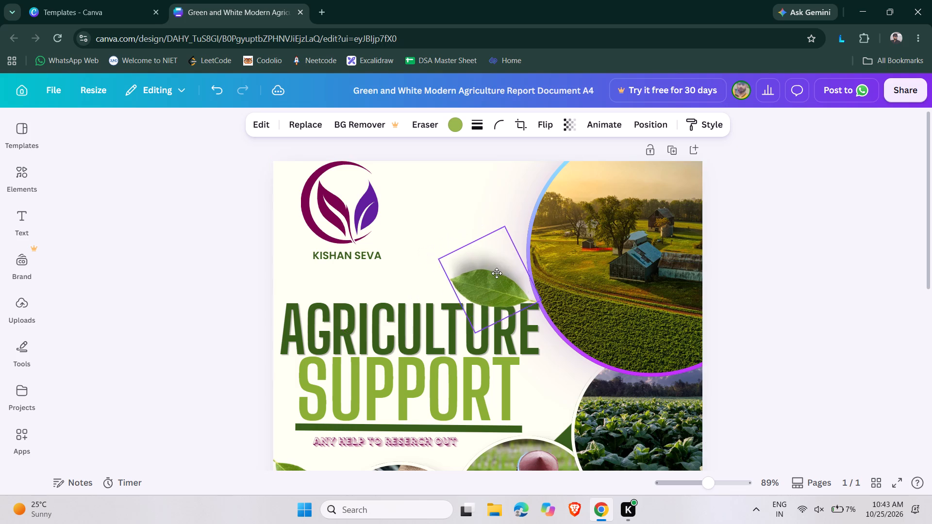
{"action": "left_click_drag", "start_coordinate": [497, 273], "coordinate": [502, 262]}
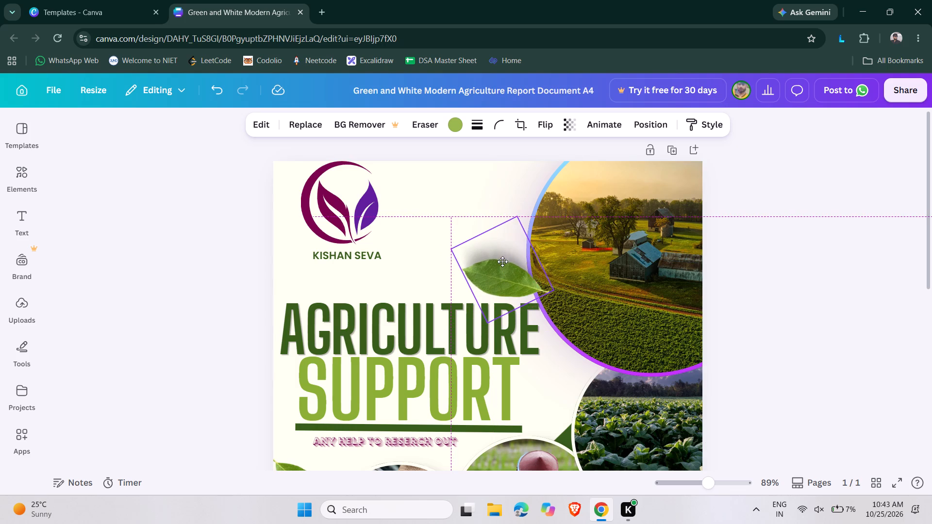
{"action": "left_click_drag", "start_coordinate": [502, 262], "coordinate": [499, 265]}
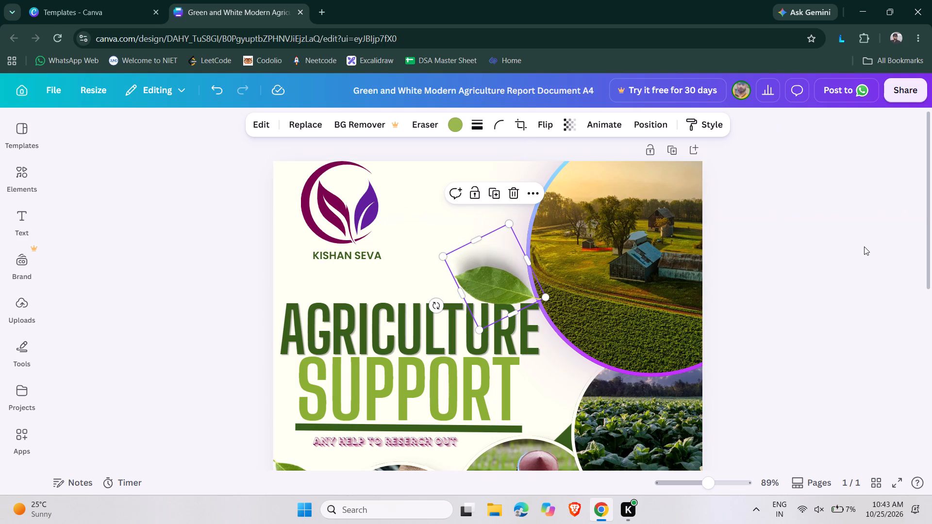
{"action": "left_click", "coordinate": [864, 246]}
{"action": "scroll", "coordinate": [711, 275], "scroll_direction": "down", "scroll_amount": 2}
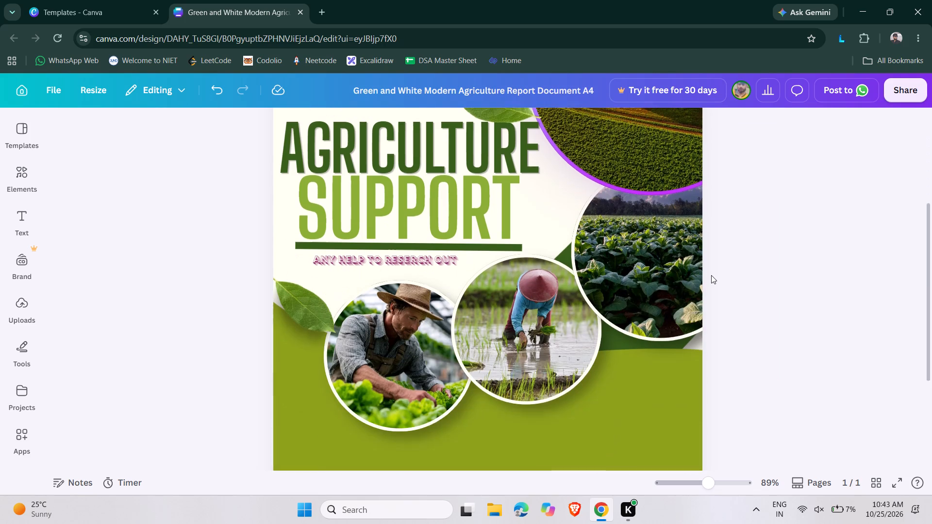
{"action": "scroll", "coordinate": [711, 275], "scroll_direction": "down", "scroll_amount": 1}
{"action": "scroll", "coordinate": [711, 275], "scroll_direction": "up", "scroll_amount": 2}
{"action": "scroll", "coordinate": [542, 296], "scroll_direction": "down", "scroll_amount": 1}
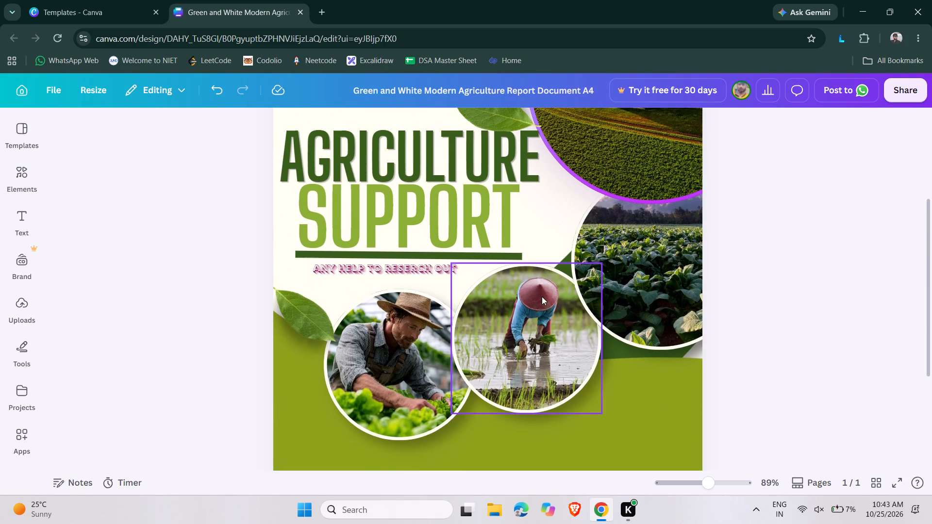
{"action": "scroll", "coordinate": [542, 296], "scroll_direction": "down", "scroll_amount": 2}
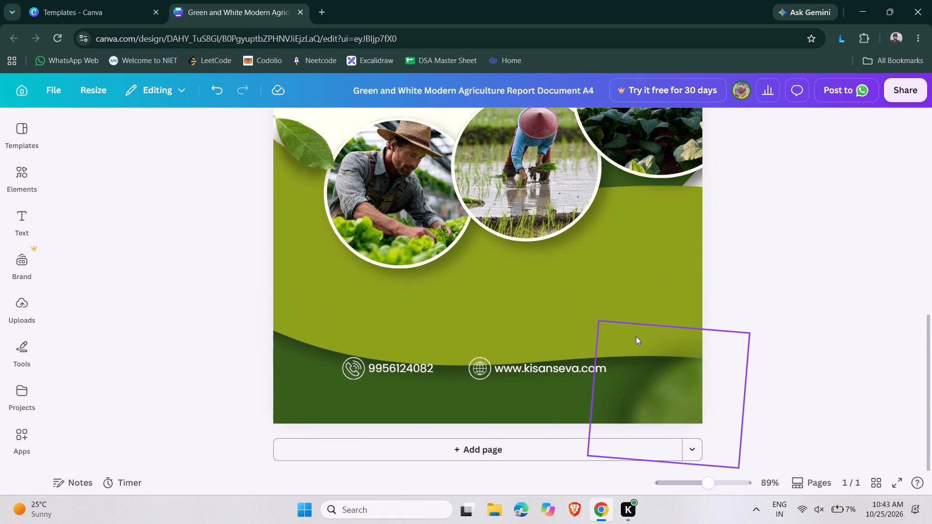
Recolour the large light green wave behind the circular photos to yellow green #75832c, trying black, purple, dark green and other photo colours first.
{"action": "left_click", "coordinate": [636, 336]}
{"action": "left_click", "coordinate": [446, 352]}
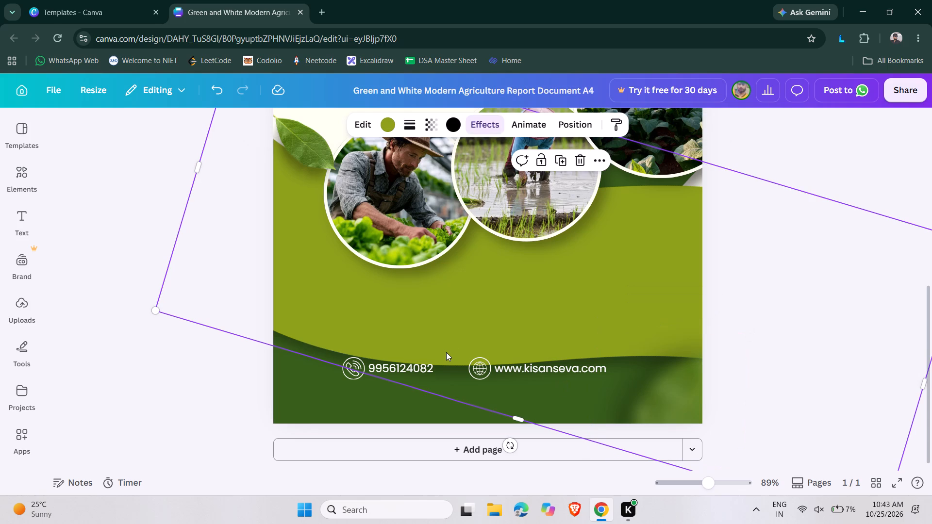
{"action": "left_click", "coordinate": [386, 127]}
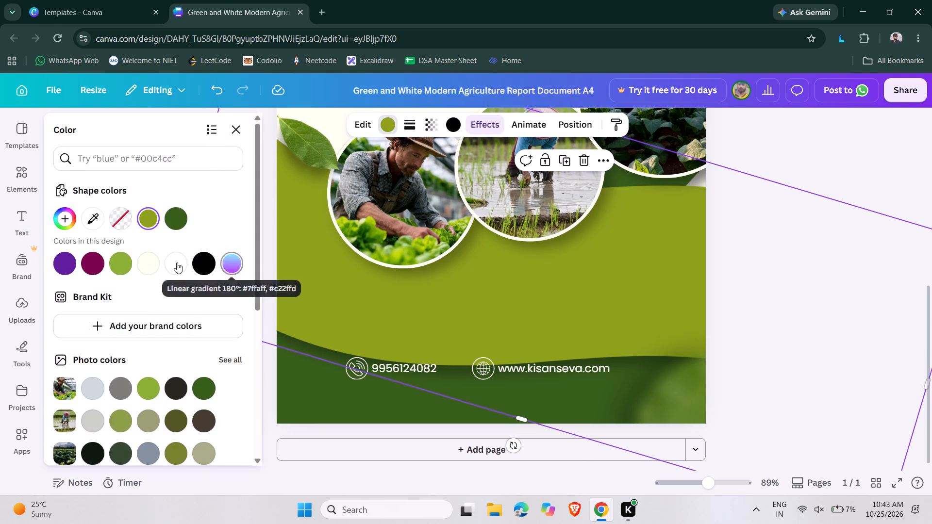
{"action": "left_click", "coordinate": [198, 269]}
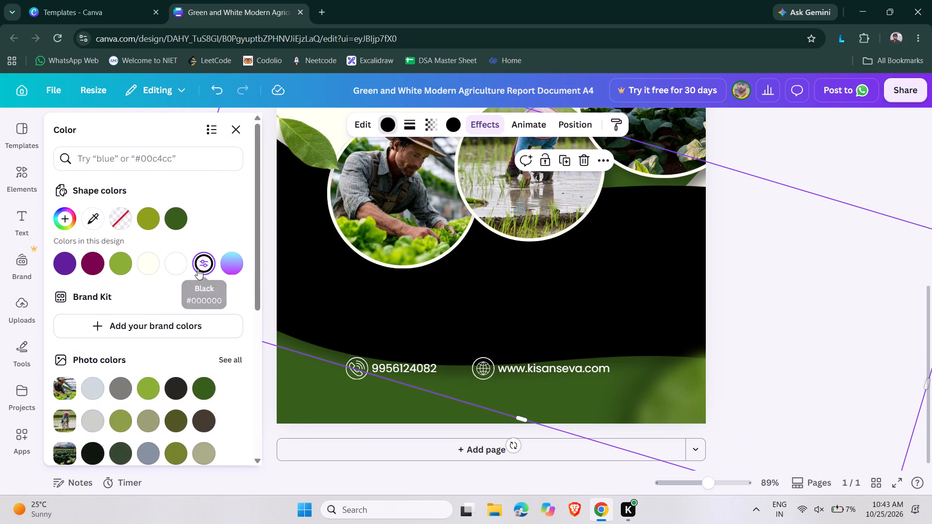
{"action": "left_click", "coordinate": [60, 268]}
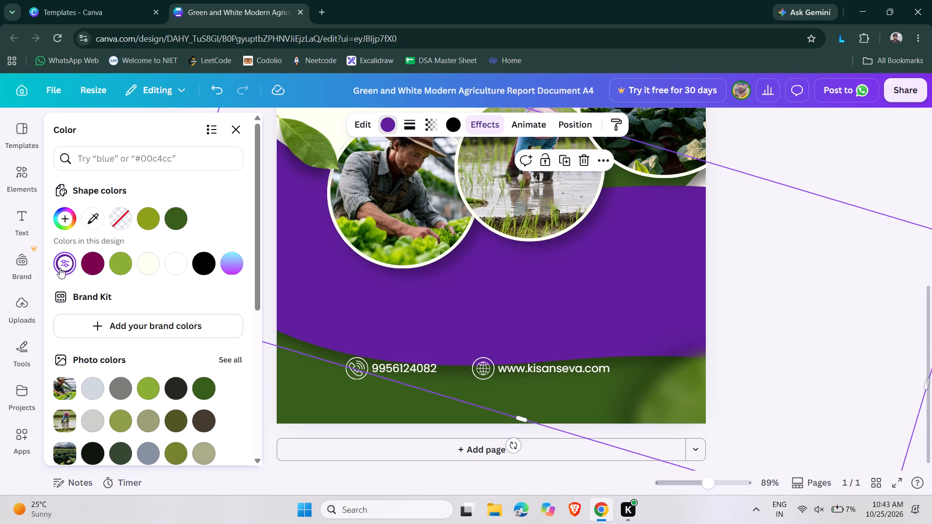
{"action": "left_click", "coordinate": [187, 216]}
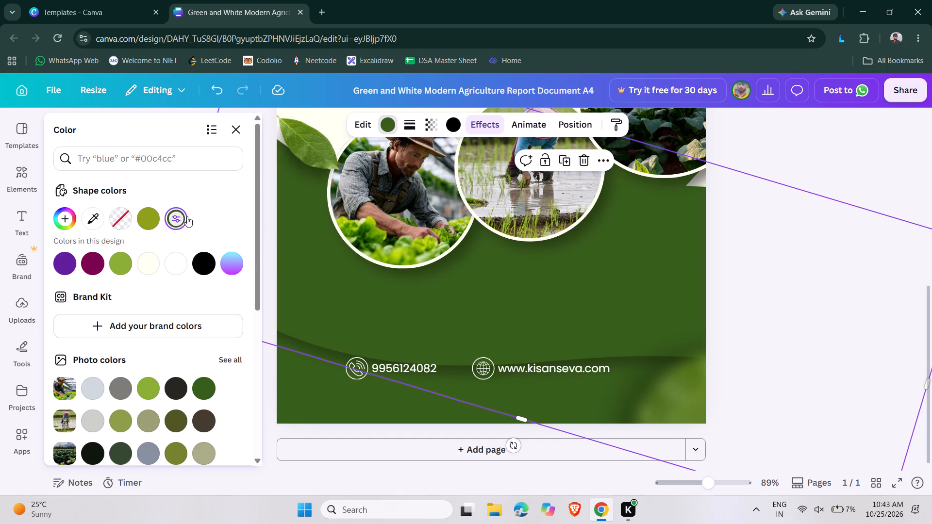
{"action": "left_click", "coordinate": [142, 220]}
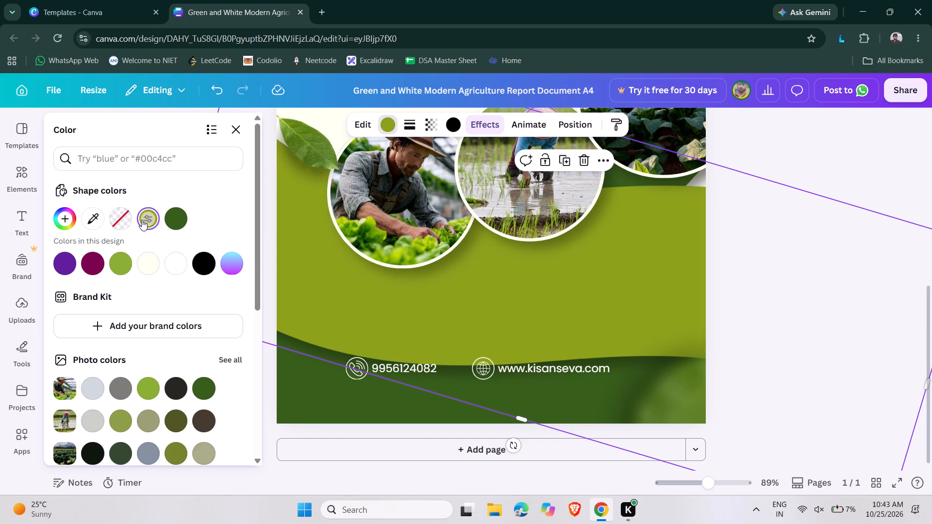
{"action": "scroll", "coordinate": [142, 220], "scroll_direction": "down", "scroll_amount": 1}
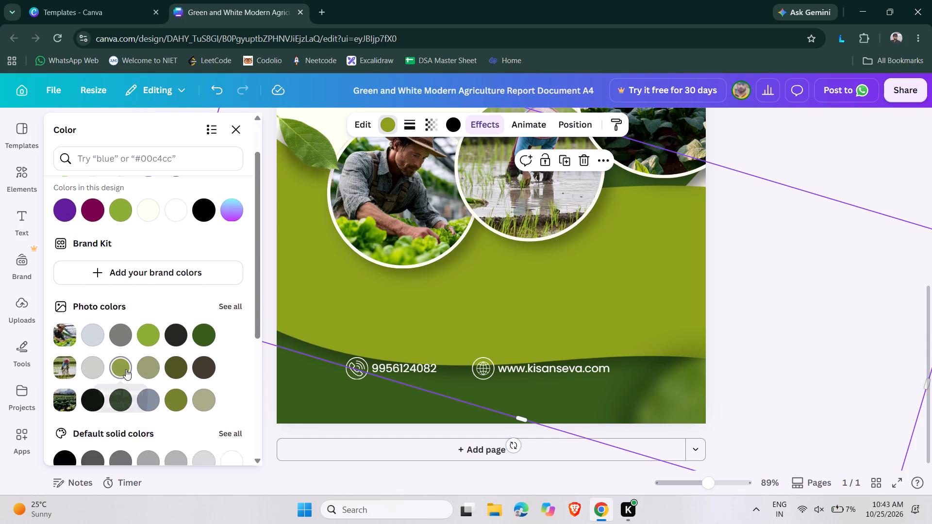
{"action": "left_click", "coordinate": [125, 369]}
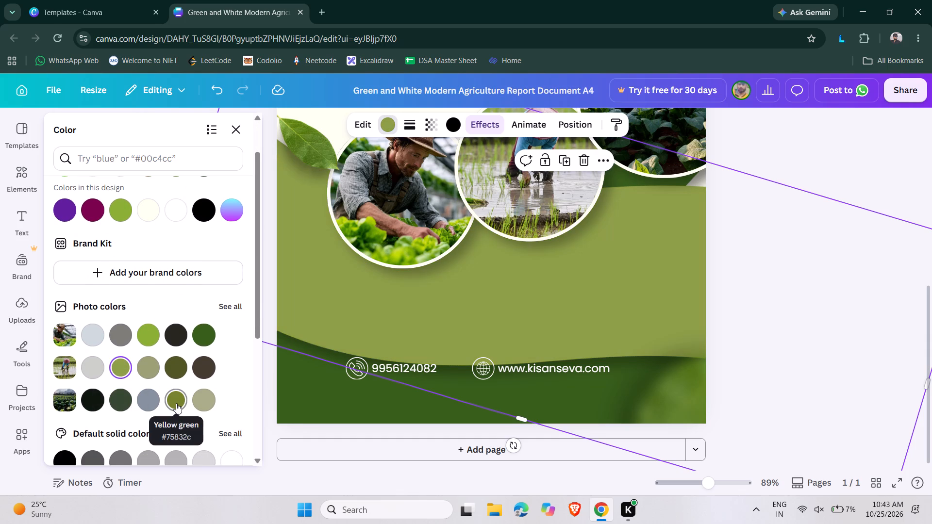
{"action": "left_click", "coordinate": [176, 403]}
{"action": "left_click", "coordinate": [202, 400]}
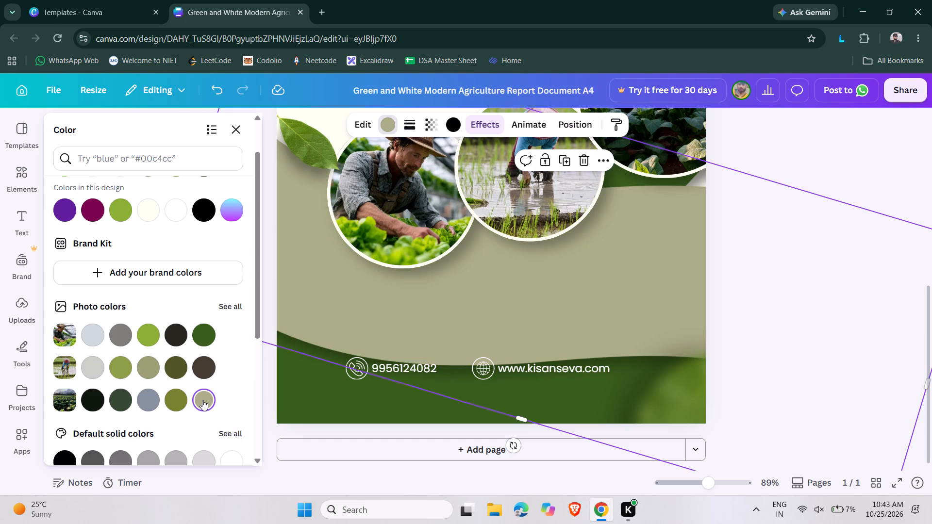
{"action": "left_click", "coordinate": [183, 401]}
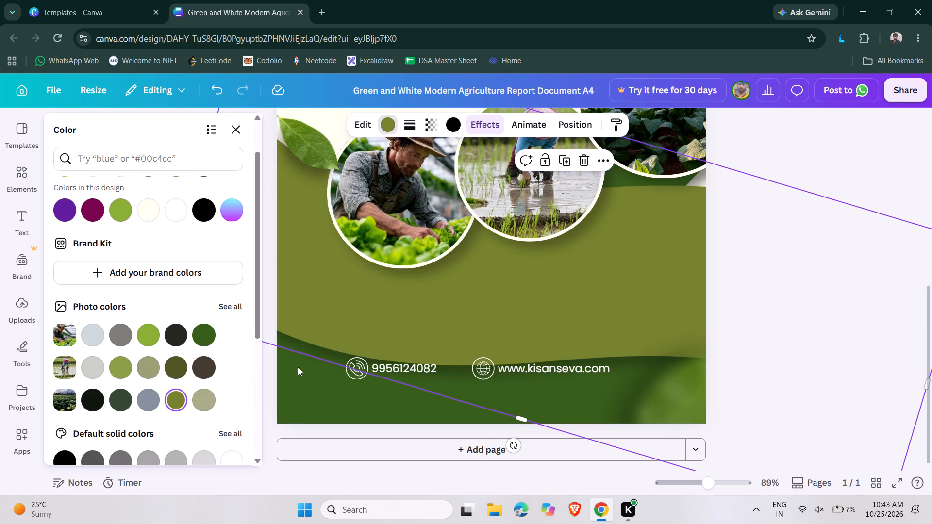
{"action": "left_click", "coordinate": [770, 287]}
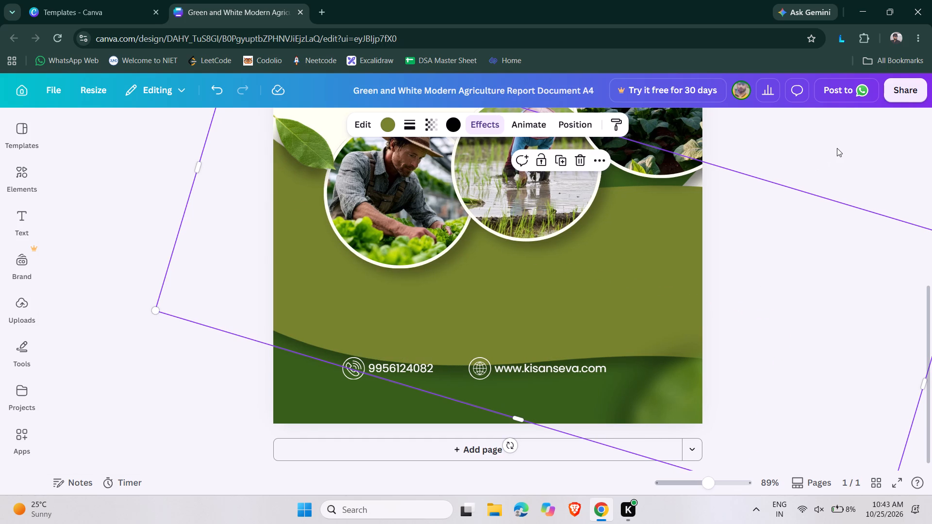
{"action": "left_click", "coordinate": [837, 148]}
Move the circular photo of the farmer with lettuce down to the page's left edge and enlarge it to about 8 by 8.
{"action": "scroll", "coordinate": [776, 229], "scroll_direction": "up", "scroll_amount": 5}
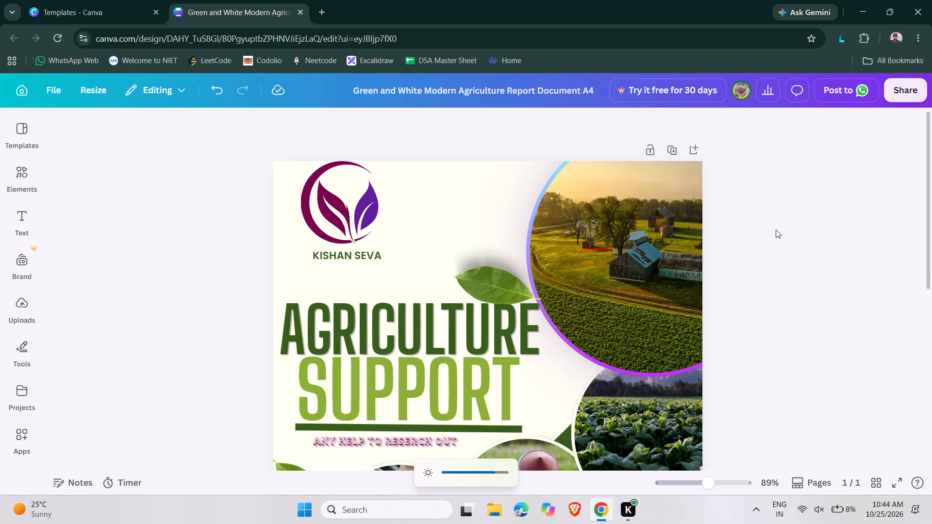
{"action": "scroll", "coordinate": [776, 229], "scroll_direction": "down", "scroll_amount": 2}
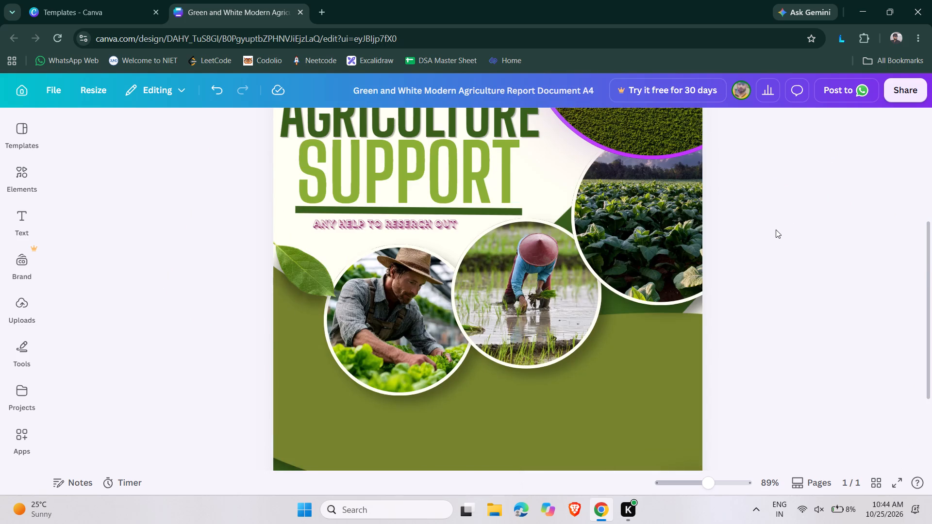
{"action": "scroll", "coordinate": [776, 229], "scroll_direction": "down", "scroll_amount": 1}
{"action": "left_click", "coordinate": [365, 207]}
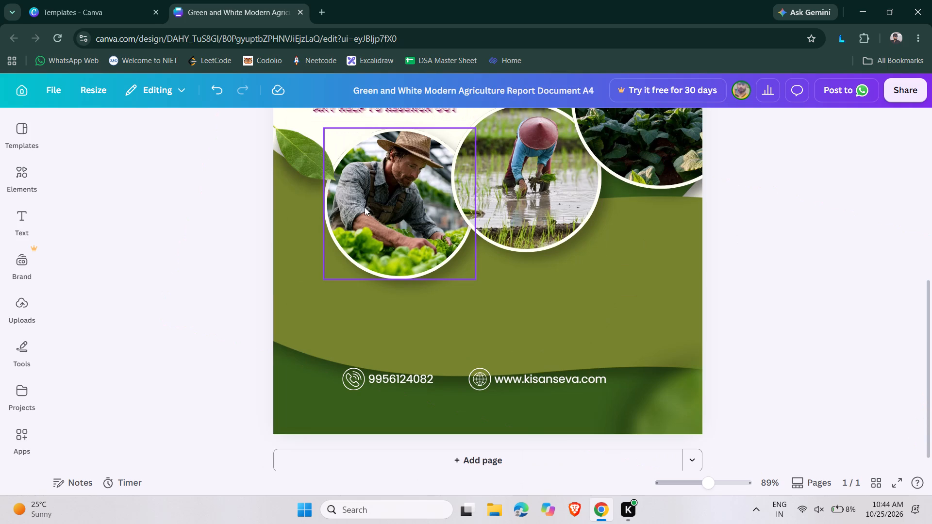
{"action": "left_click_drag", "start_coordinate": [365, 207], "coordinate": [314, 292]}
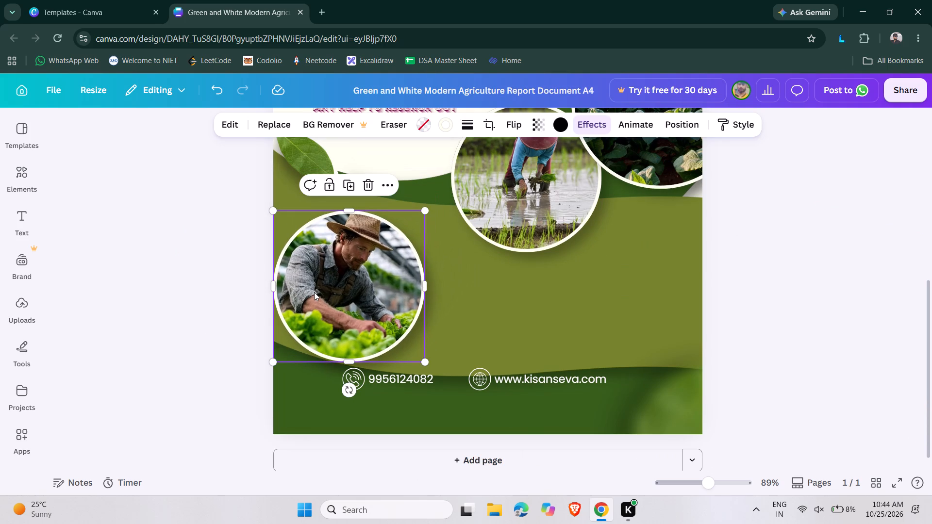
{"action": "left_click_drag", "start_coordinate": [424, 209], "coordinate": [441, 193]}
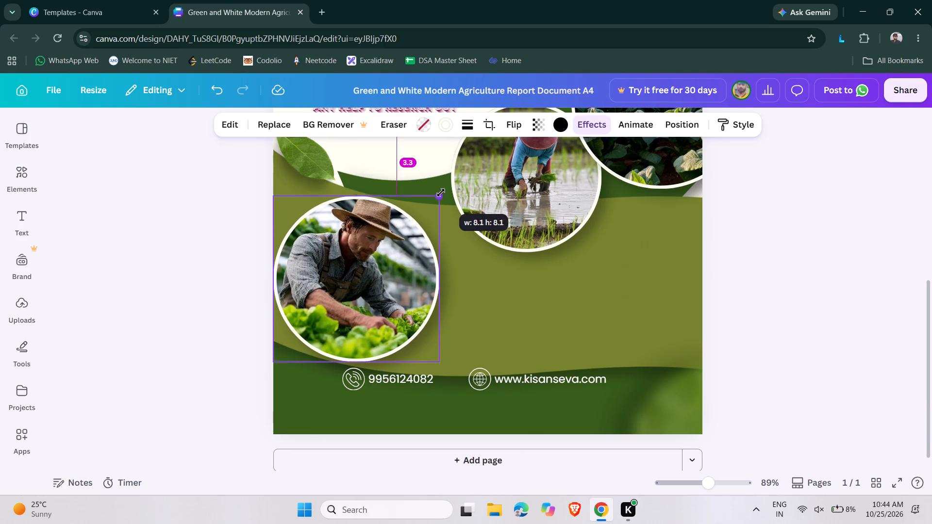
{"action": "left_click_drag", "start_coordinate": [441, 193], "coordinate": [441, 192]}
Move the circular rice-paddy photo down beside the lettuce farmer photo, slightly overlapping it, and enlarge it to about 8.2 by 8.2.
{"action": "left_click", "coordinate": [570, 192]}
{"action": "left_click_drag", "start_coordinate": [570, 192], "coordinate": [558, 270]}
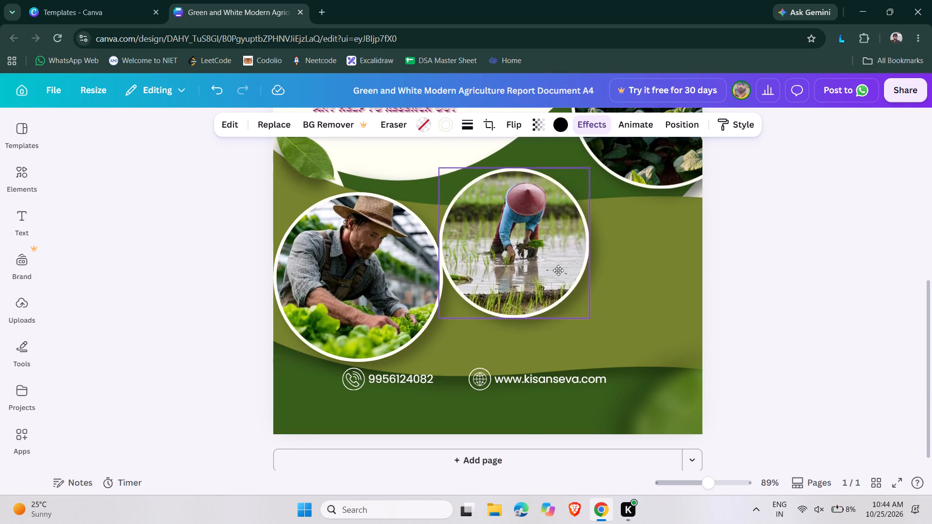
{"action": "left_click_drag", "start_coordinate": [558, 270], "coordinate": [544, 275]}
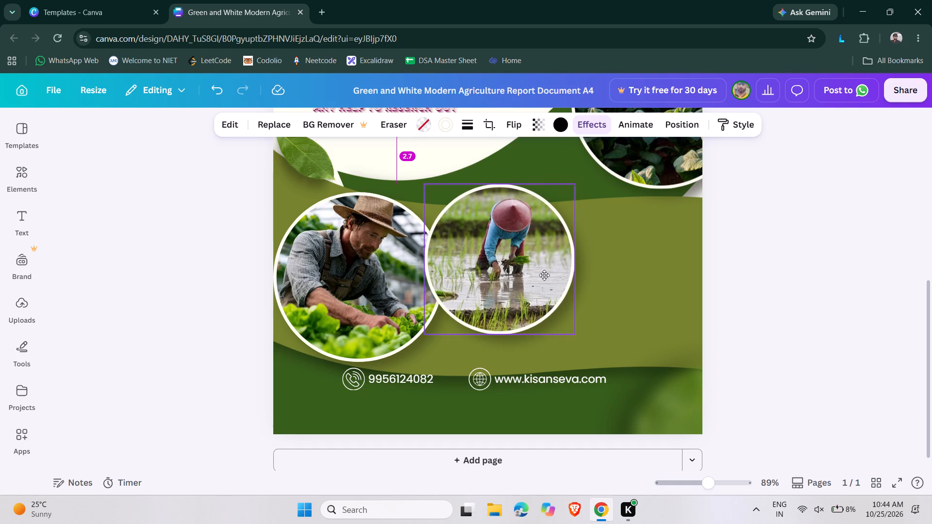
{"action": "left_click_drag", "start_coordinate": [544, 275], "coordinate": [544, 276]}
{"action": "left_click_drag", "start_coordinate": [577, 187], "coordinate": [589, 164]}
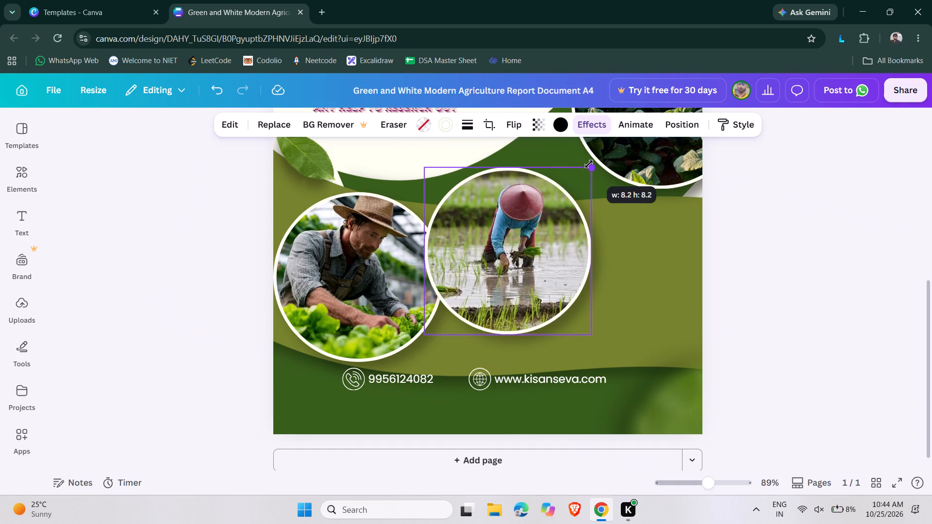
{"action": "left_click_drag", "start_coordinate": [589, 164], "coordinate": [589, 163]}
Move the circular crop-field photo down and inward to overlap the rice-paddy photo, and enlarge it past the page's right edge.
{"action": "scroll", "coordinate": [813, 203], "scroll_direction": "up", "scroll_amount": 1}
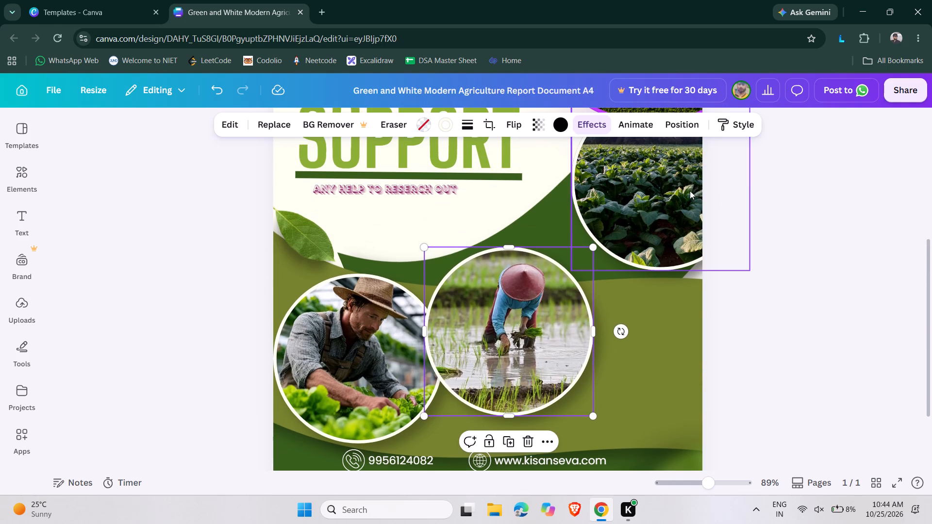
{"action": "left_click_drag", "start_coordinate": [685, 191], "coordinate": [657, 246]}
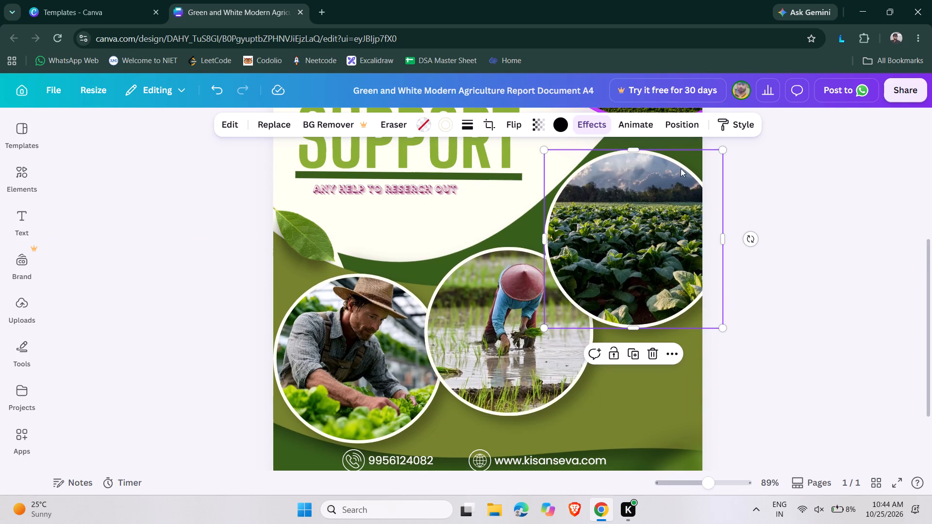
{"action": "left_click_drag", "start_coordinate": [722, 149], "coordinate": [742, 134]}
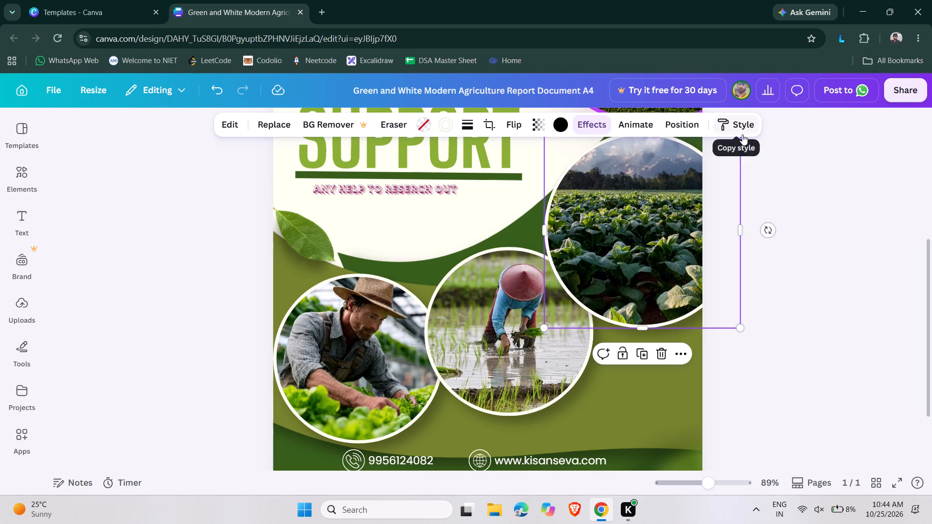
Nudge the rice-paddy photo slightly left, and shift the lettuce farmer photo left and down so it runs past the page edge.
{"action": "left_click_drag", "start_coordinate": [498, 361], "coordinate": [492, 362]}
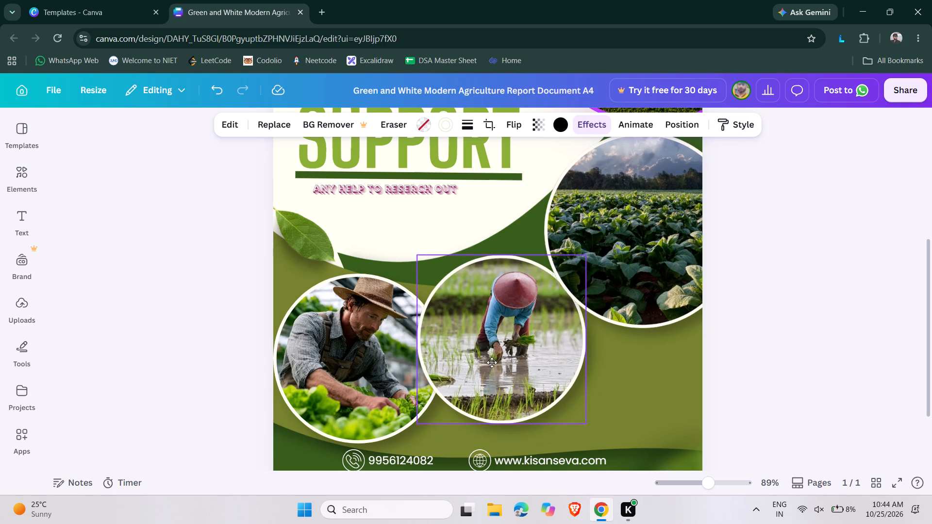
{"action": "left_click_drag", "start_coordinate": [492, 362], "coordinate": [492, 361]}
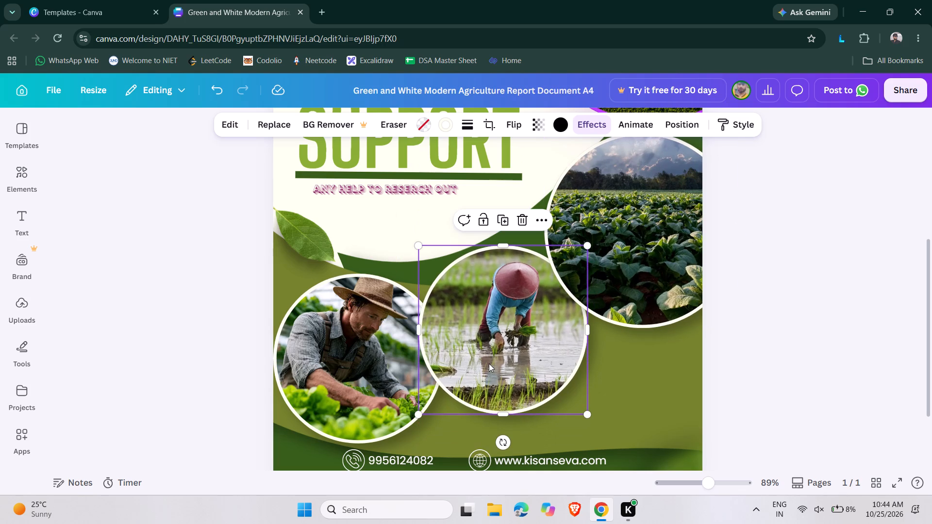
{"action": "left_click_drag", "start_coordinate": [371, 345], "coordinate": [360, 348]}
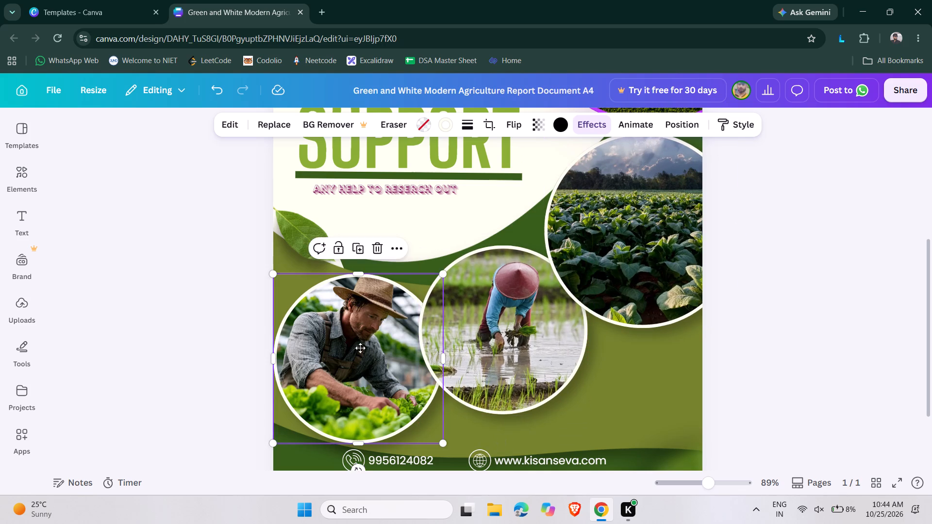
{"action": "left_click_drag", "start_coordinate": [360, 348], "coordinate": [356, 355]}
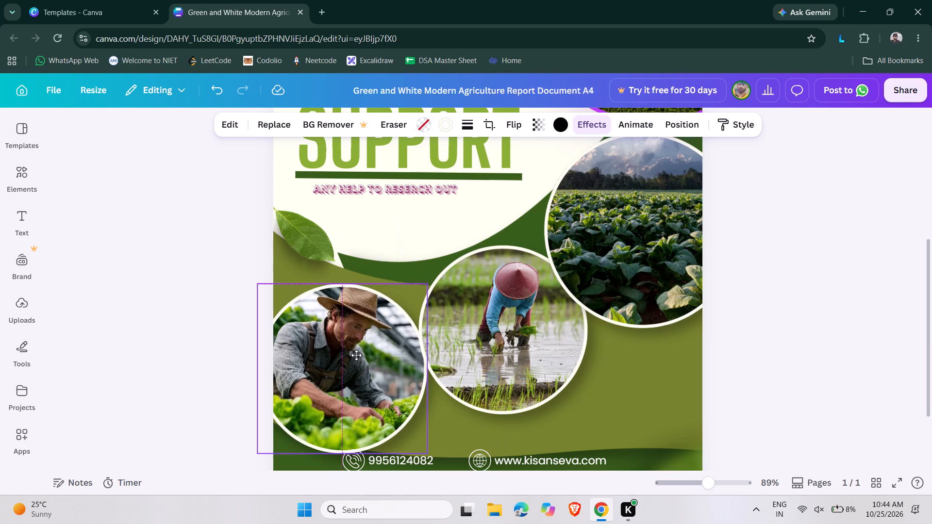
{"action": "left_click_drag", "start_coordinate": [356, 355], "coordinate": [356, 354]}
{"action": "left_click", "coordinate": [803, 313]}
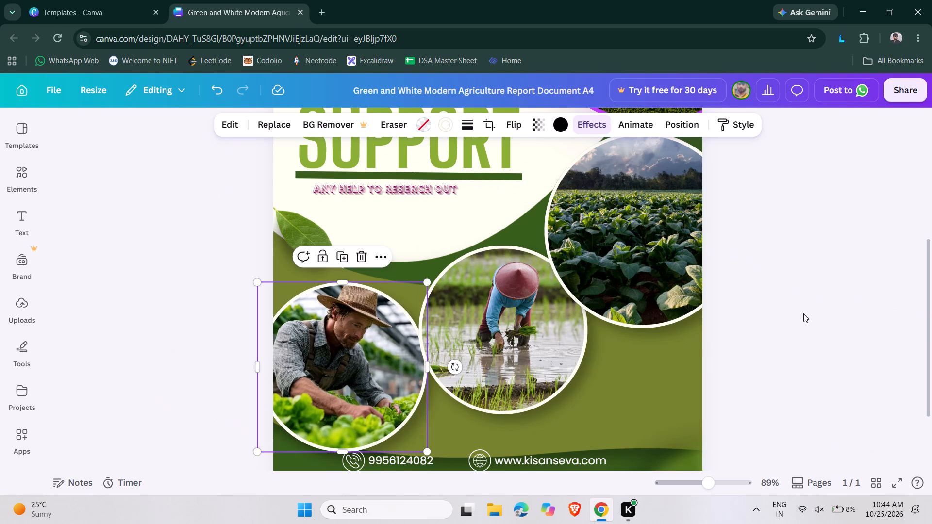
Move the small leaf up so that it sits clear above the AGRICULTURE heading, with its stem at the farm photo's edge.
{"action": "scroll", "coordinate": [803, 313], "scroll_direction": "up", "scroll_amount": 1}
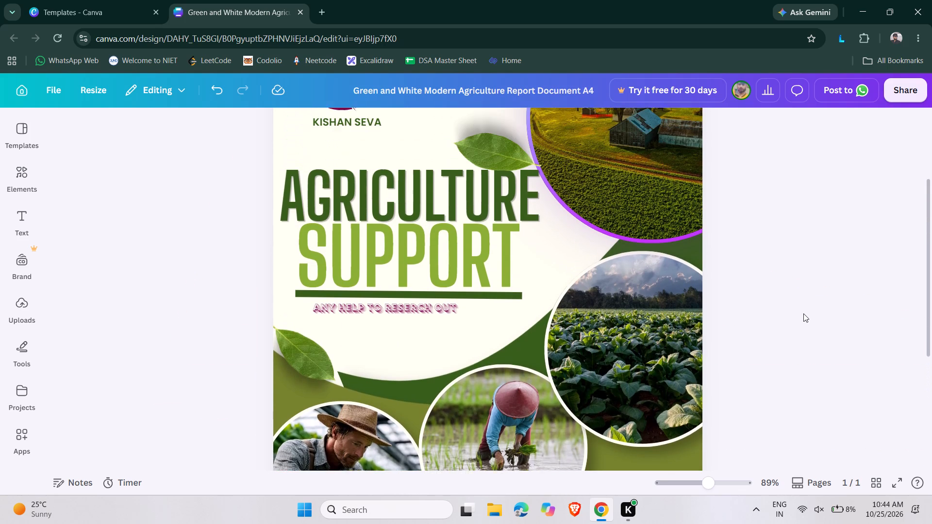
{"action": "scroll", "coordinate": [803, 313], "scroll_direction": "up", "scroll_amount": 1}
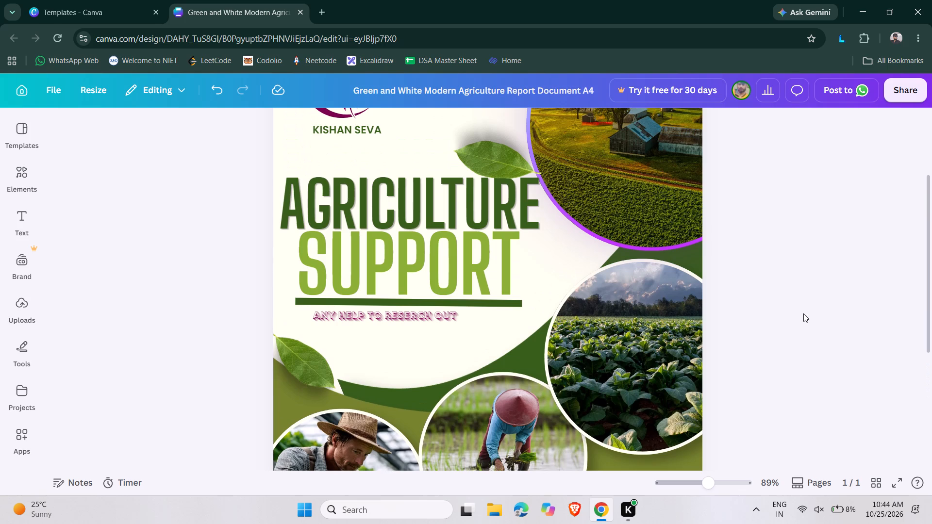
{"action": "scroll", "coordinate": [487, 309], "scroll_direction": "up", "scroll_amount": 1}
{"action": "left_click_drag", "start_coordinate": [504, 287], "coordinate": [487, 286]}
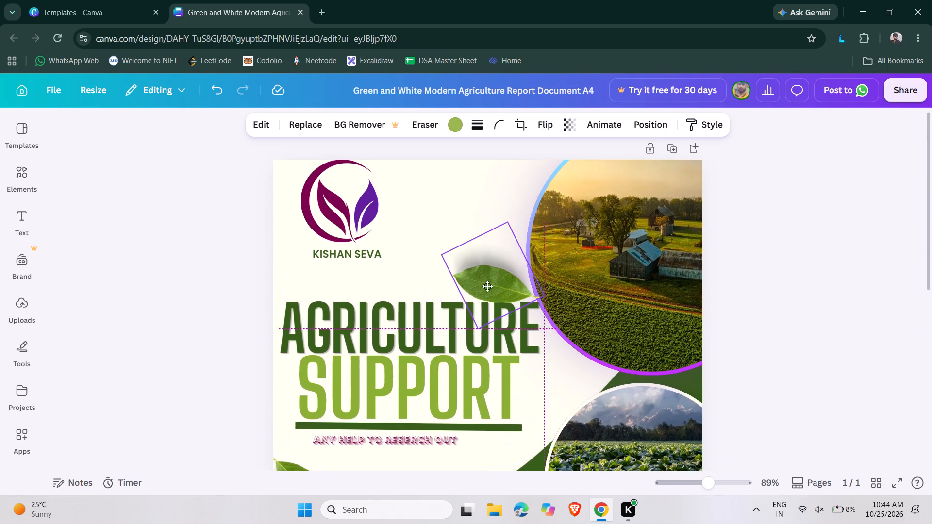
{"action": "left_click_drag", "start_coordinate": [487, 286], "coordinate": [497, 285]}
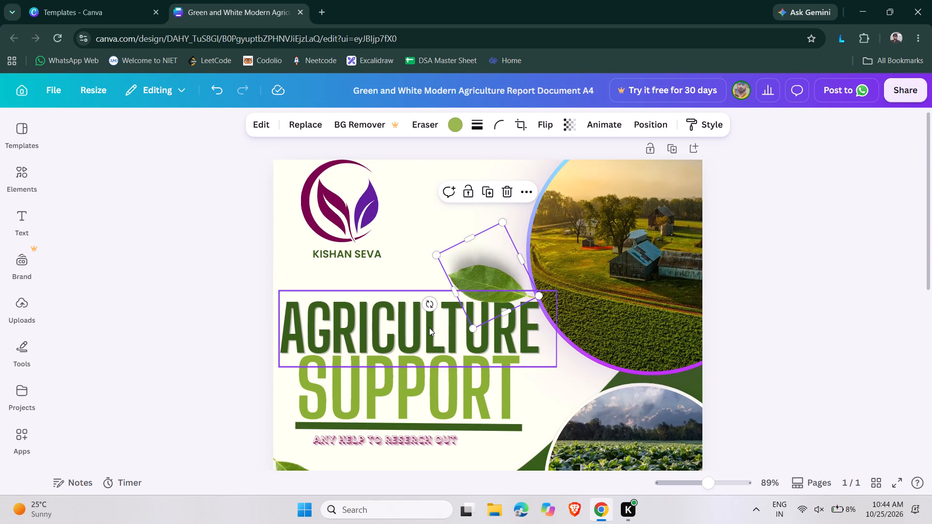
{"action": "left_click", "coordinate": [429, 327]}
{"action": "left_click_drag", "start_coordinate": [496, 286], "coordinate": [498, 272]}
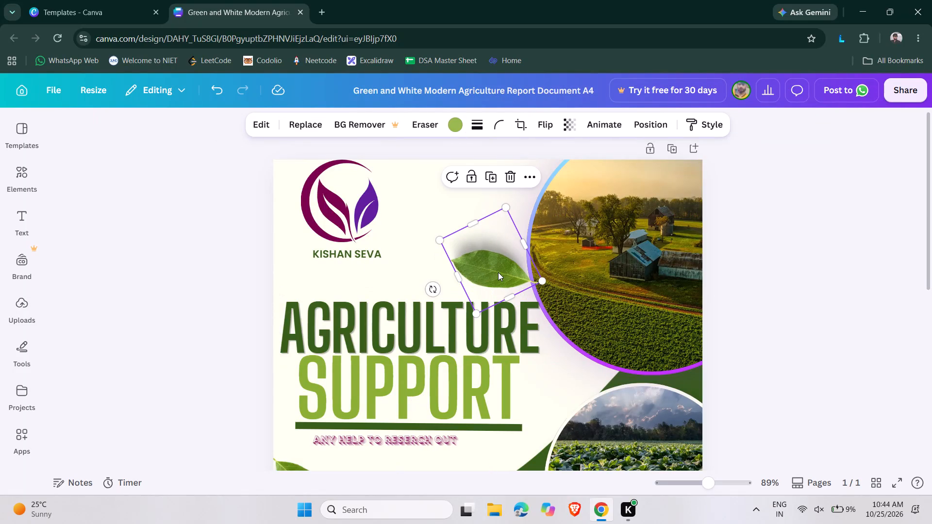
Shrink the AGRICULTURE heading so that it is narrower than the SUPPORT heading and clear of the farm photo.
{"action": "left_click", "coordinate": [410, 333]}
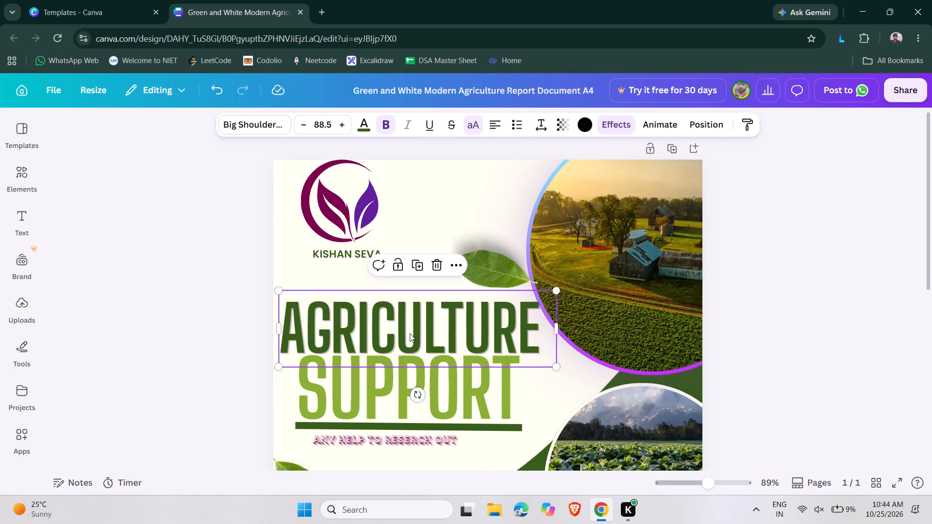
{"action": "left_click_drag", "start_coordinate": [558, 289], "coordinate": [511, 311]}
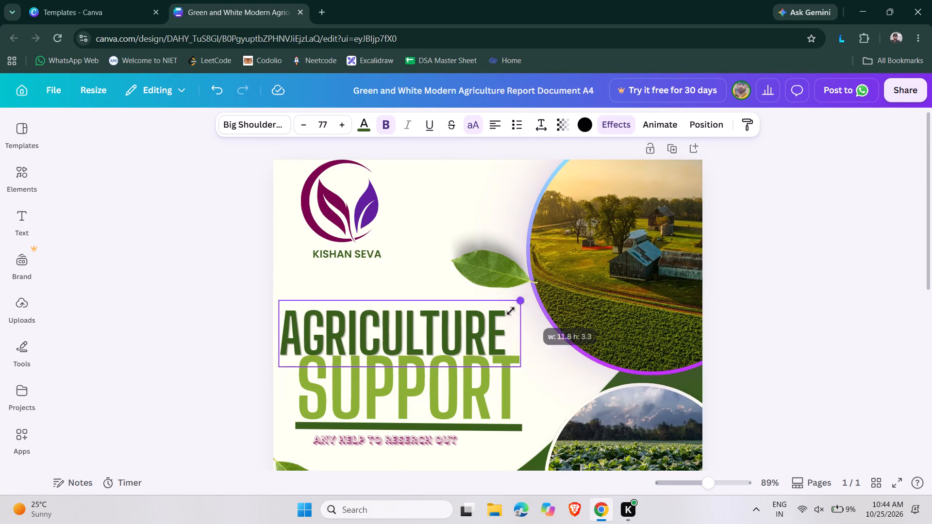
{"action": "left_click_drag", "start_coordinate": [511, 311], "coordinate": [484, 318]}
{"action": "left_click", "coordinate": [410, 344]}
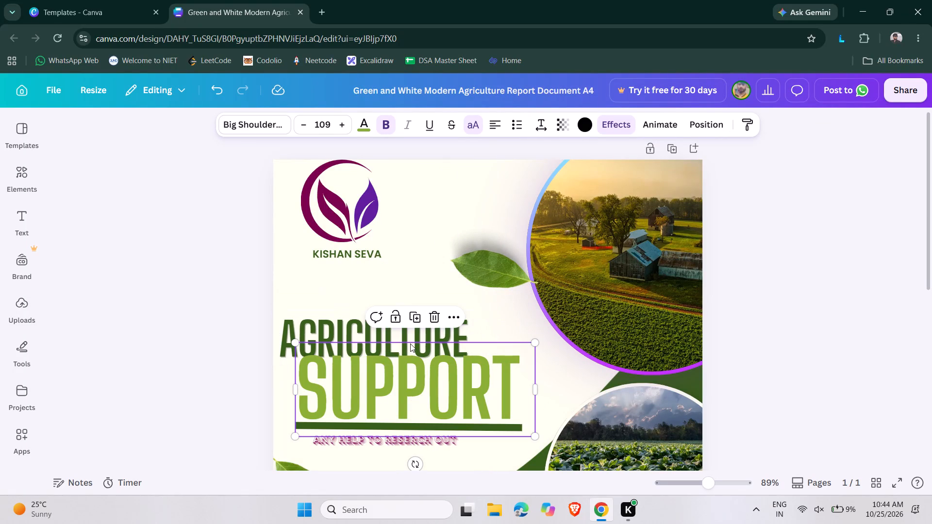
Move the AGRICULTURE heading up and slightly left so that it sits clear above the SUPPORT heading.
{"action": "left_click_drag", "start_coordinate": [335, 328], "coordinate": [332, 296]}
Shrink the SUPPORT heading to font size 57.6 and place it directly below the right half of AGRICULTURE.
{"action": "left_click", "coordinate": [415, 380]}
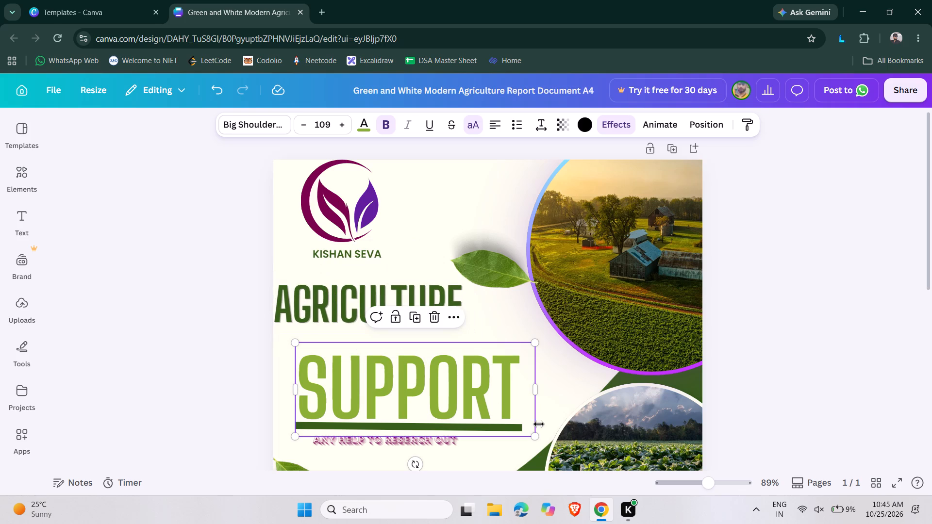
{"action": "left_click_drag", "start_coordinate": [534, 438], "coordinate": [415, 407]}
{"action": "left_click_drag", "start_coordinate": [373, 377], "coordinate": [433, 359]}
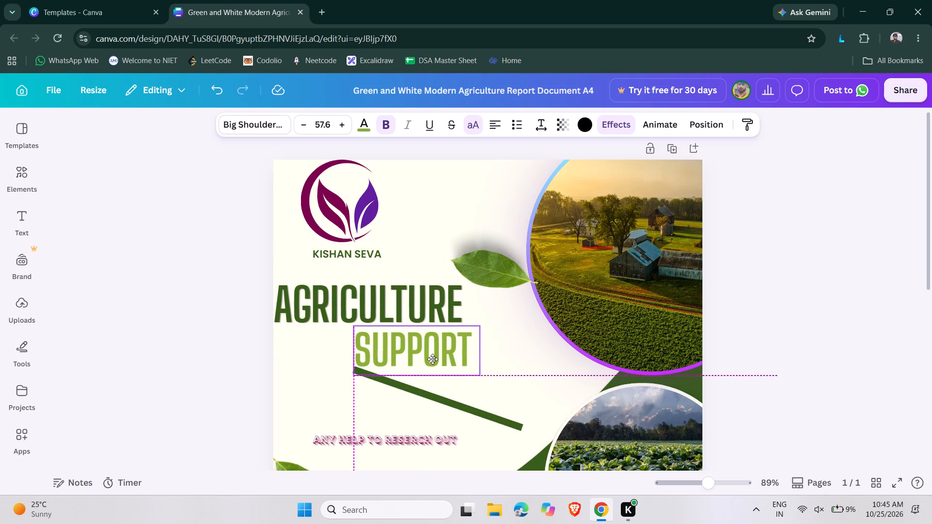
{"action": "left_click_drag", "start_coordinate": [433, 359], "coordinate": [433, 358]}
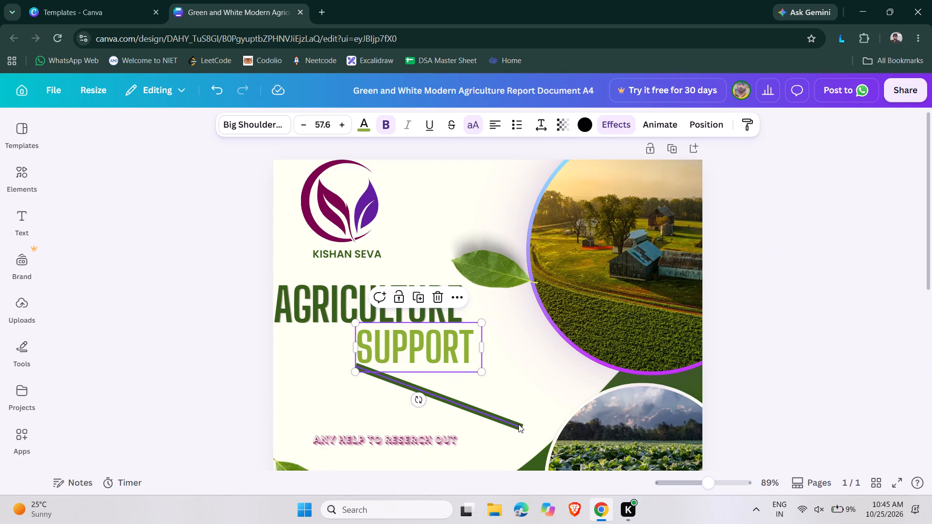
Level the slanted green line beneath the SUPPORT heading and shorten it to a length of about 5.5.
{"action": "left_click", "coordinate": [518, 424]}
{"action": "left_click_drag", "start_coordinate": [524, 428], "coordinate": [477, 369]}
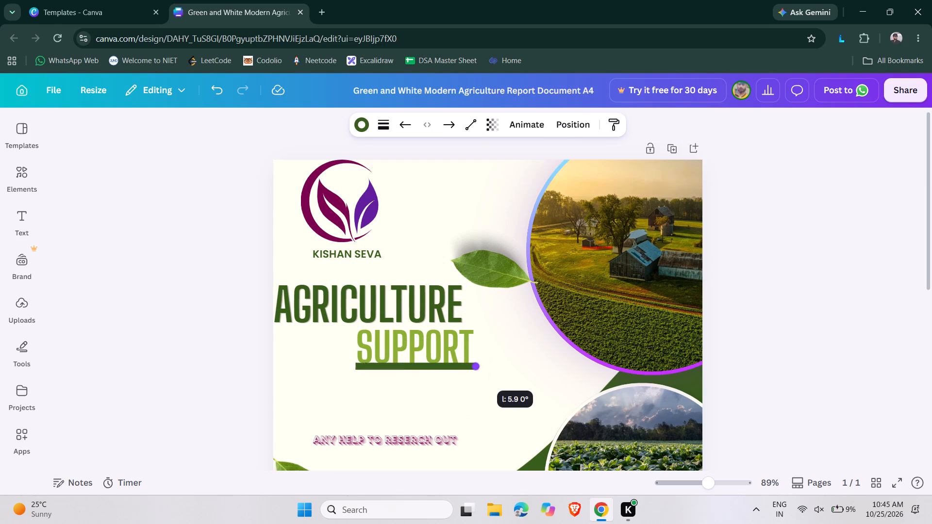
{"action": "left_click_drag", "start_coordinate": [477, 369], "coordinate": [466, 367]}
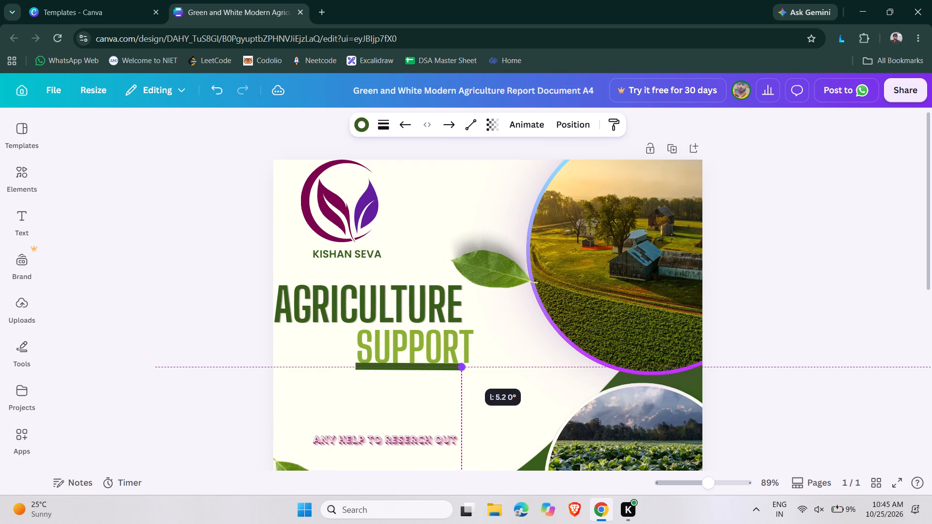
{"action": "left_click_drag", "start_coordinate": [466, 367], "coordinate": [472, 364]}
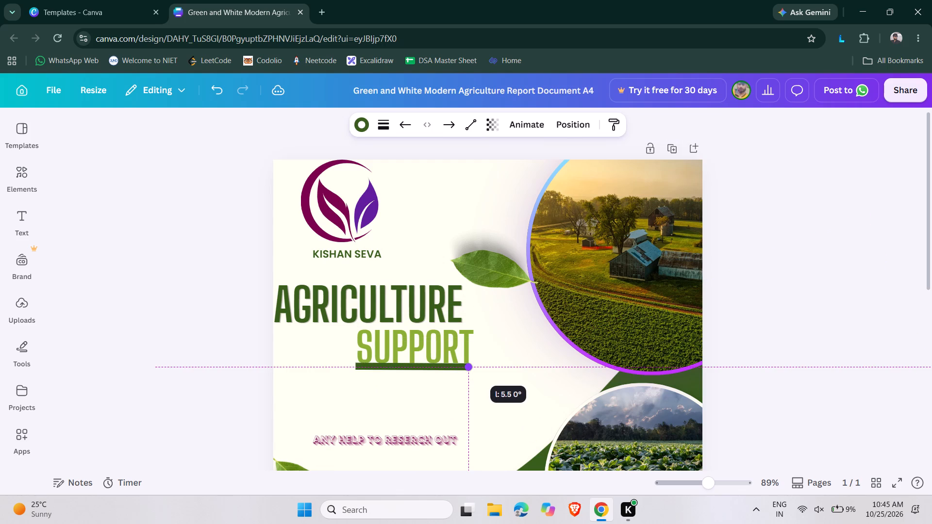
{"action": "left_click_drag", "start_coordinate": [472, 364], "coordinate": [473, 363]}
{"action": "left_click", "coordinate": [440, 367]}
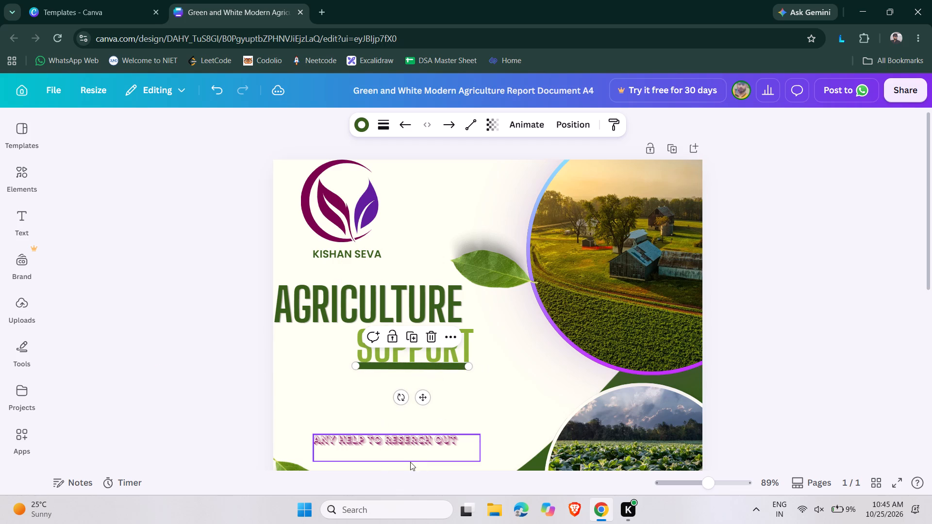
Move the ANY HELP TO RESERCH OUT tagline up and left, just below the SUPPORT underline.
{"action": "left_click", "coordinate": [402, 450]}
{"action": "left_click_drag", "start_coordinate": [402, 450], "coordinate": [386, 400]}
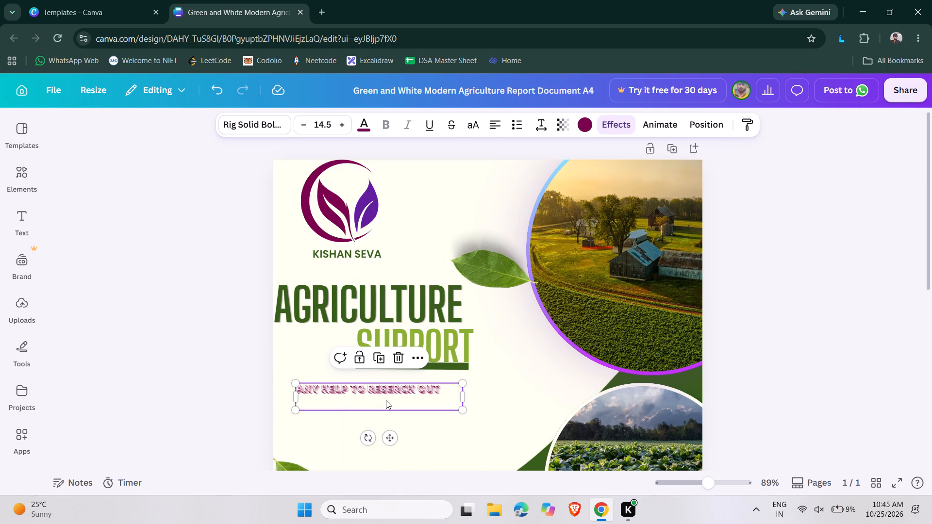
Enlarge the SUPPORT heading to font size 77.9 and shift it right and down so that its letters clear AGRICULTURE.
{"action": "left_click", "coordinate": [454, 350]}
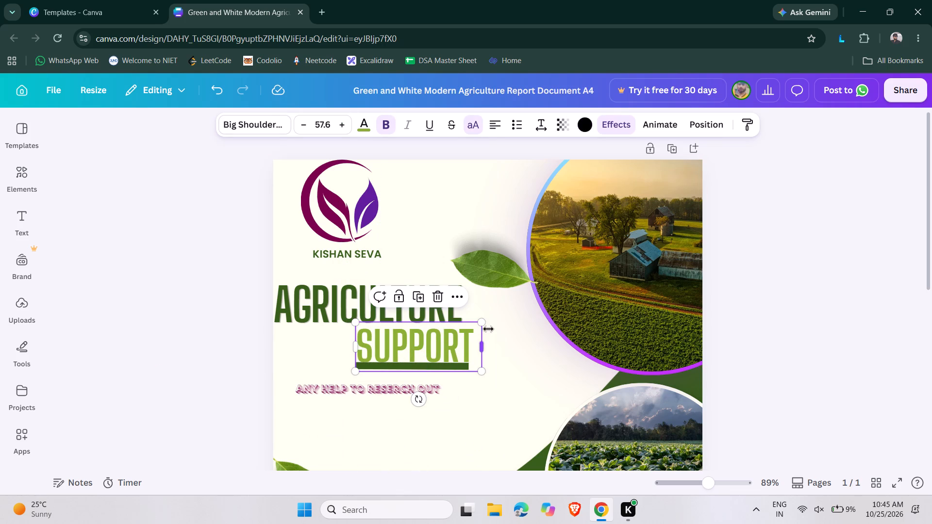
{"action": "left_click_drag", "start_coordinate": [483, 324], "coordinate": [534, 312]}
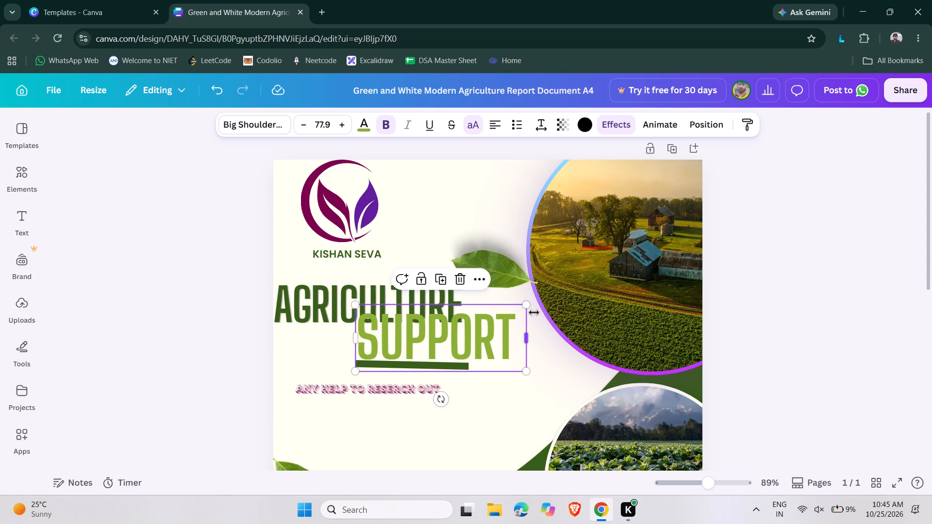
{"action": "left_click_drag", "start_coordinate": [501, 351], "coordinate": [513, 362]}
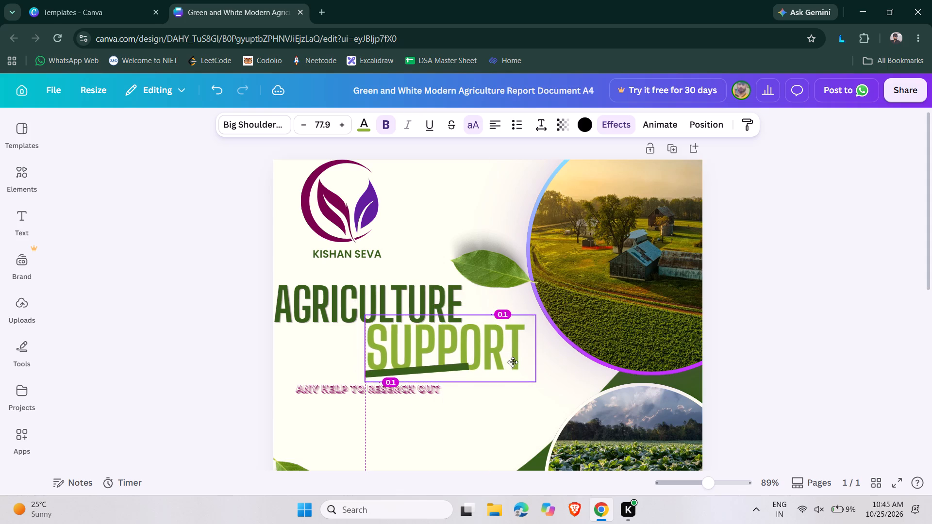
{"action": "left_click_drag", "start_coordinate": [513, 362], "coordinate": [509, 362]}
Level the green line beneath SUPPORT and extend it to the end of the word.
{"action": "left_click", "coordinate": [455, 370]}
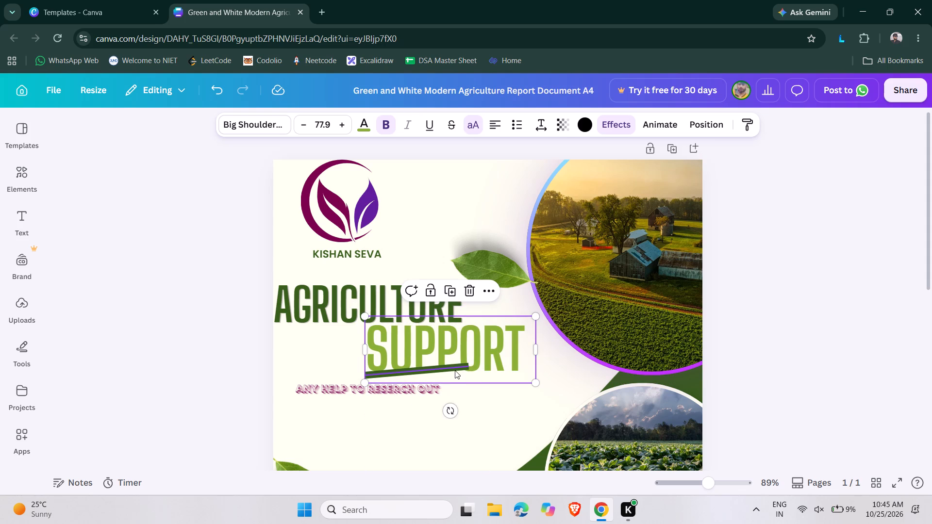
{"action": "left_click_drag", "start_coordinate": [469, 366], "coordinate": [505, 372]}
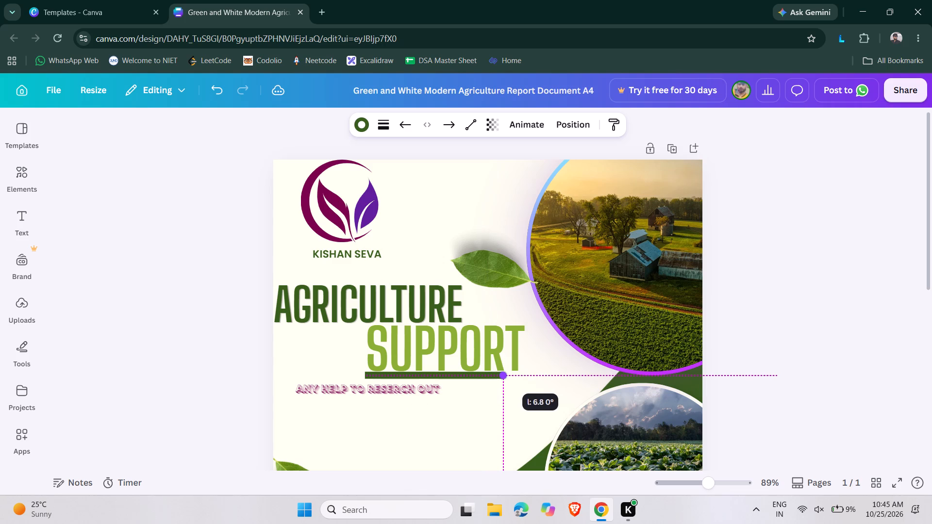
{"action": "left_click_drag", "start_coordinate": [505, 372], "coordinate": [517, 371]}
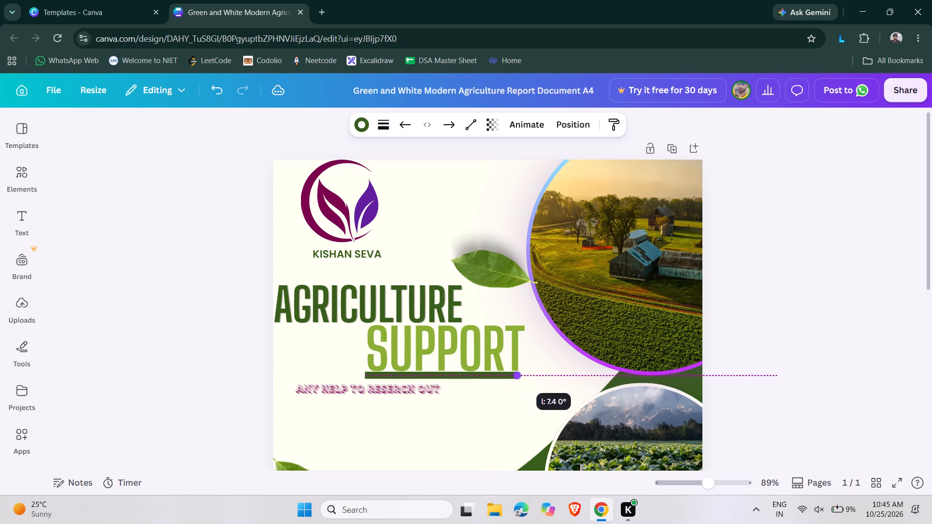
{"action": "left_click_drag", "start_coordinate": [517, 371], "coordinate": [520, 372]}
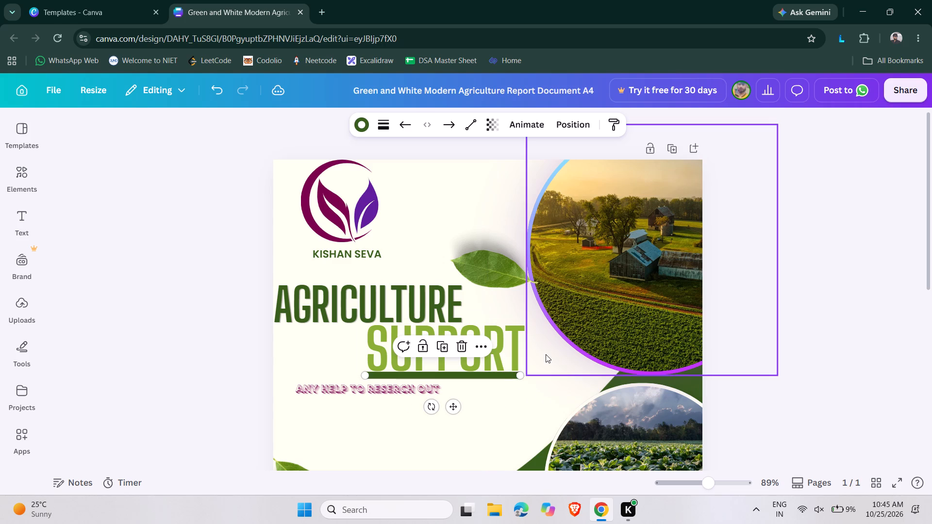
{"action": "left_click", "coordinate": [303, 355]}
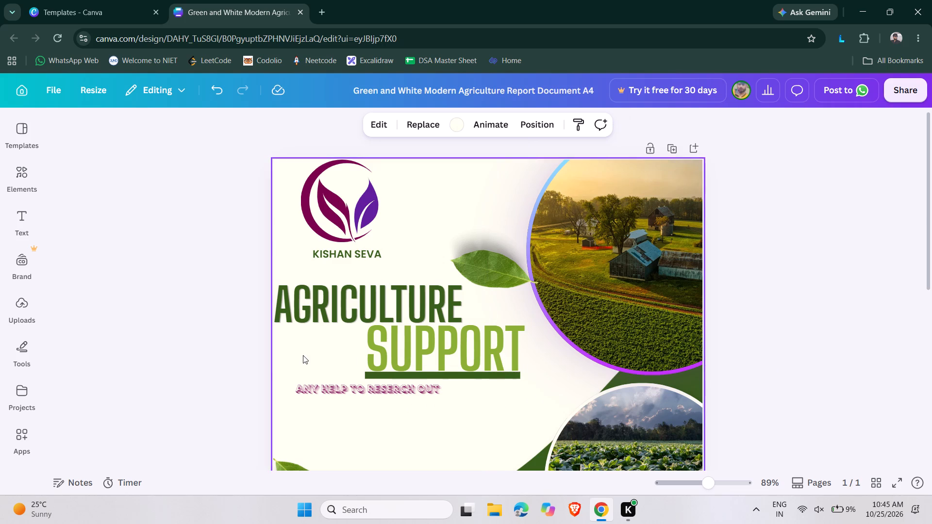
Move the globe icon and the website address down together into the middle of the dark green footer band.
{"action": "scroll", "coordinate": [303, 355], "scroll_direction": "down", "scroll_amount": 2}
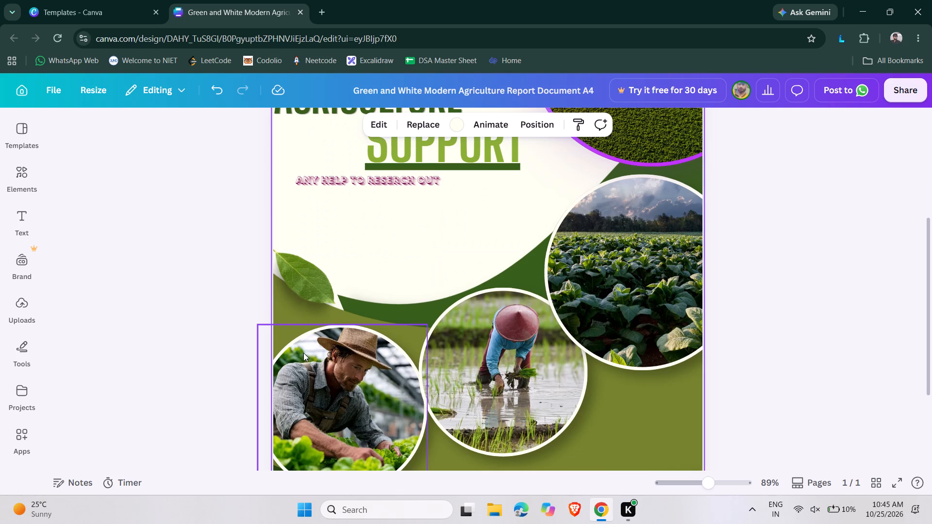
{"action": "scroll", "coordinate": [303, 353], "scroll_direction": "down", "scroll_amount": 2}
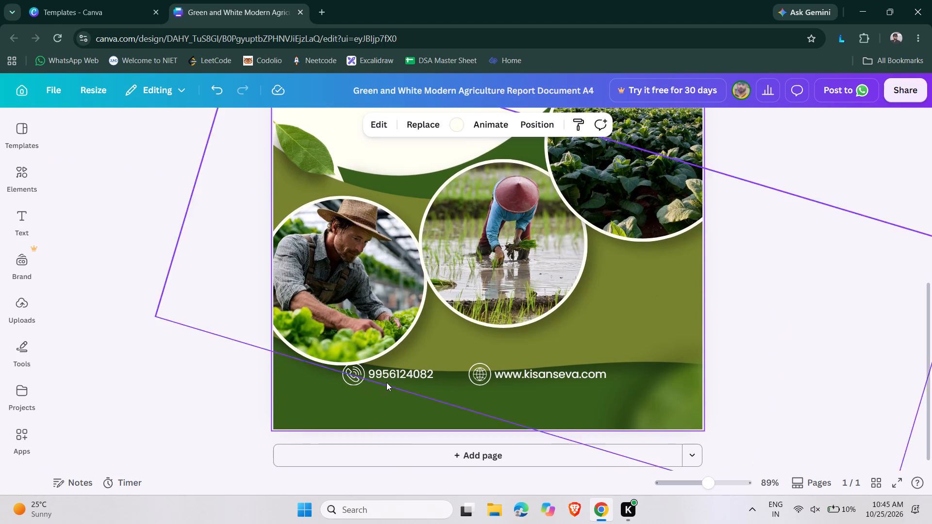
{"action": "left_click_drag", "start_coordinate": [337, 375], "coordinate": [333, 377]}
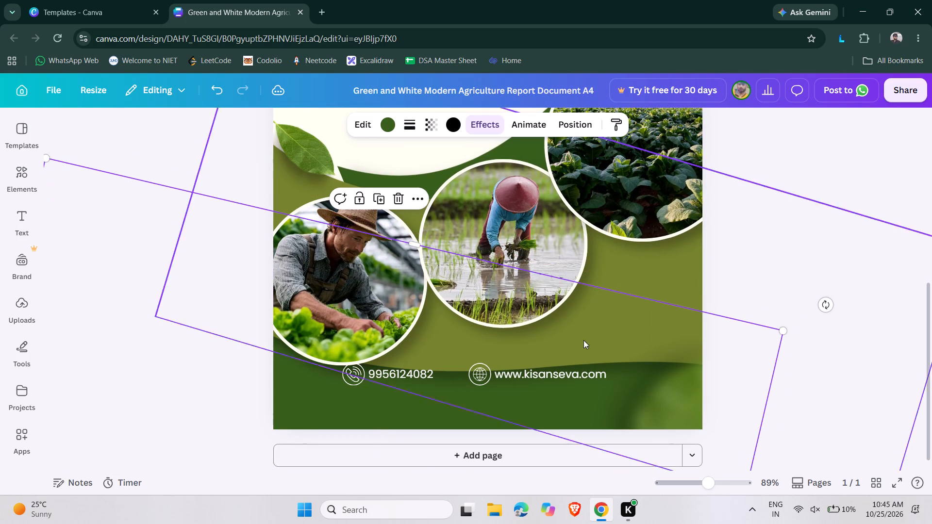
{"action": "left_click", "coordinate": [763, 219]}
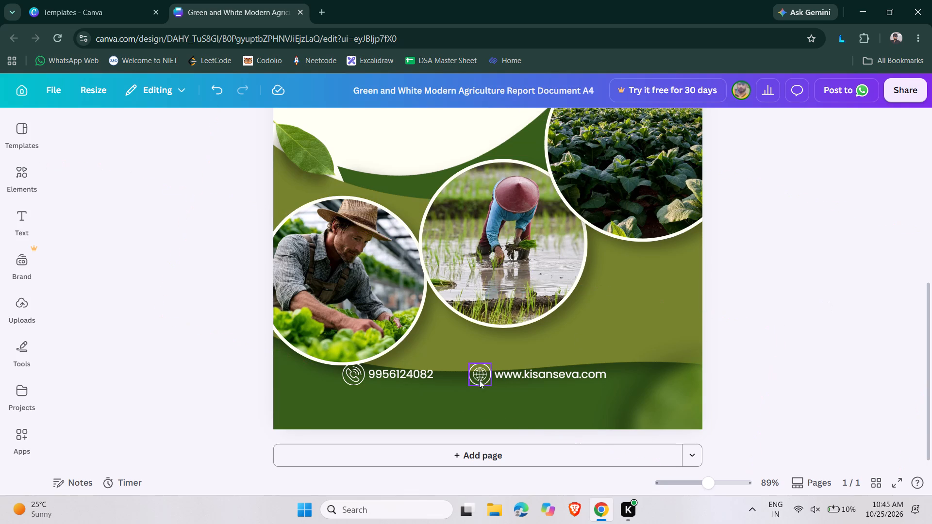
{"action": "left_click", "coordinate": [489, 375]}
{"action": "left_click_drag", "start_coordinate": [489, 375], "coordinate": [489, 386]}
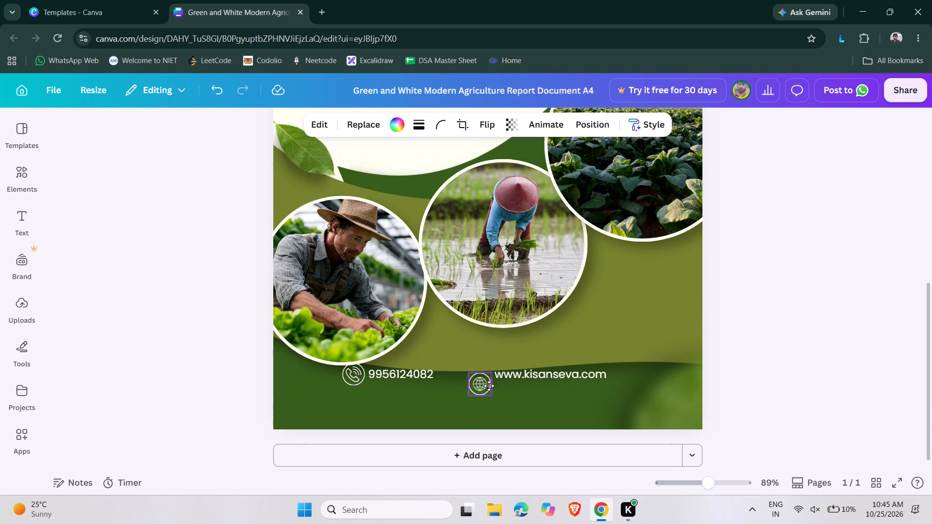
{"action": "left_click_drag", "start_coordinate": [489, 386], "coordinate": [491, 398]}
{"action": "left_click_drag", "start_coordinate": [562, 373], "coordinate": [565, 395]}
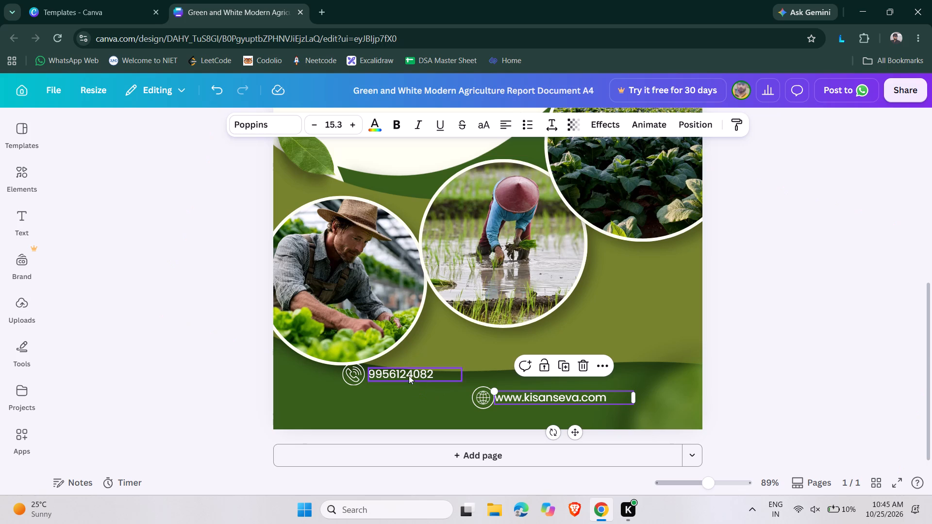
Move the phone number and its icon down into the footer band, level with the website address.
{"action": "left_click_drag", "start_coordinate": [409, 376], "coordinate": [412, 400]}
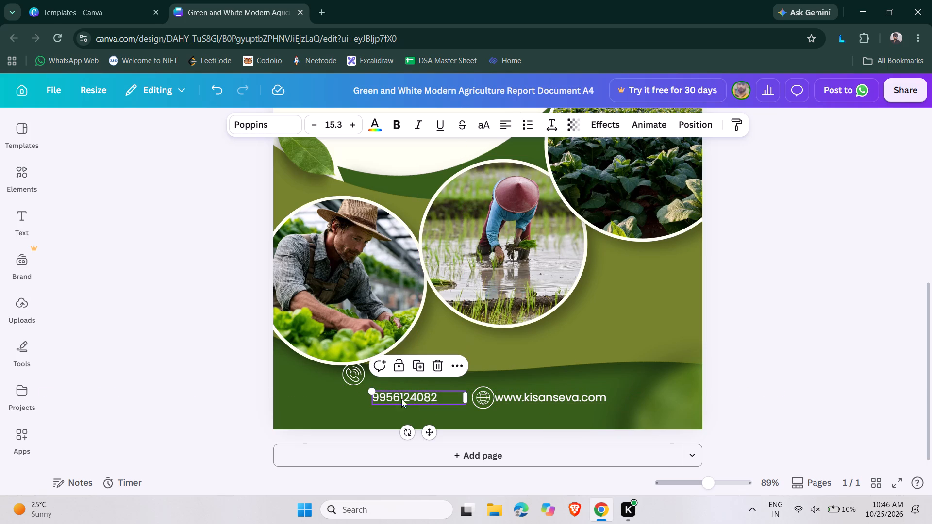
{"action": "left_click_drag", "start_coordinate": [349, 372], "coordinate": [352, 388]}
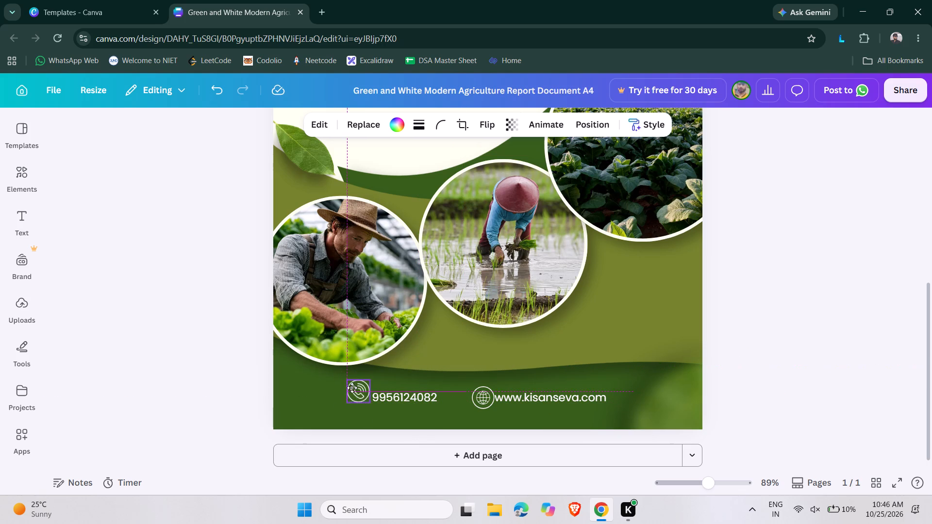
{"action": "left_click_drag", "start_coordinate": [352, 388], "coordinate": [351, 394]}
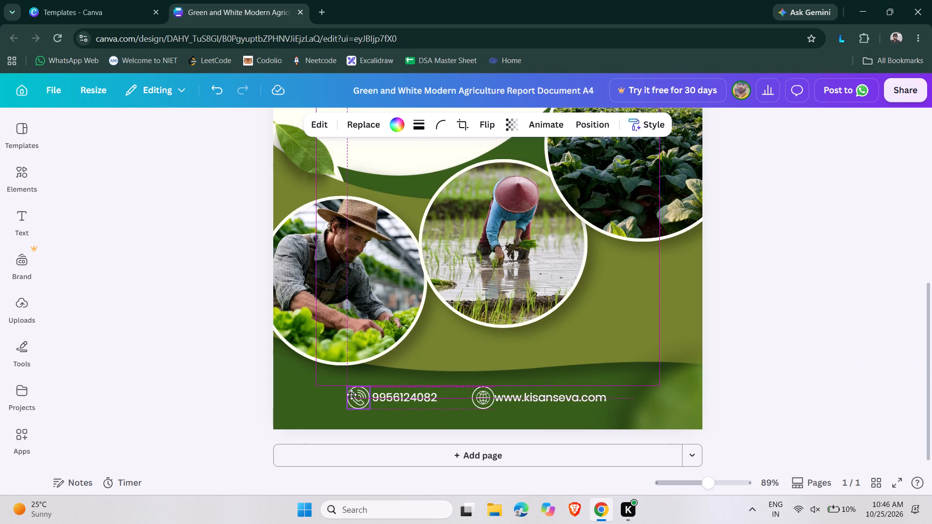
{"action": "left_click_drag", "start_coordinate": [351, 394], "coordinate": [351, 394]}
{"action": "left_click", "coordinate": [899, 307]}
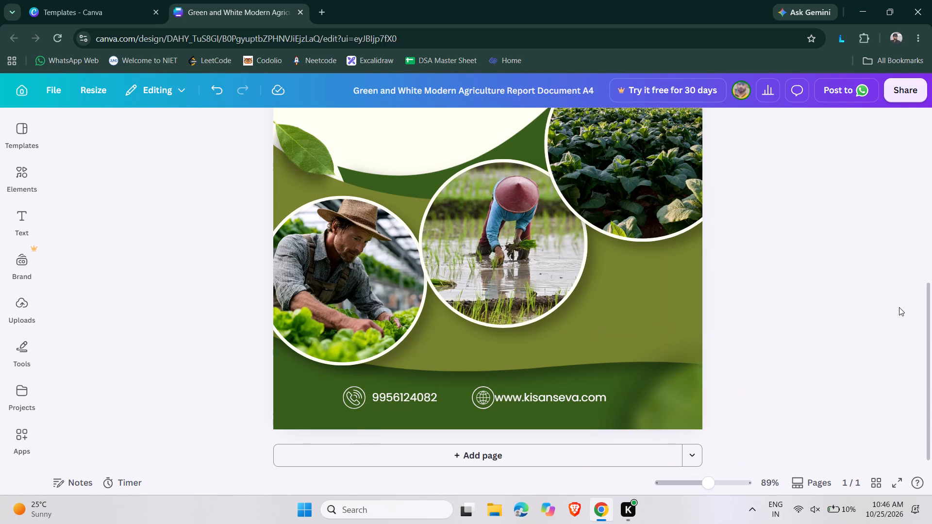
Nudge the small leaf slightly left and down so that its stem ends just beside the farm photo's border.
{"action": "scroll", "coordinate": [899, 307], "scroll_direction": "up", "scroll_amount": 3}
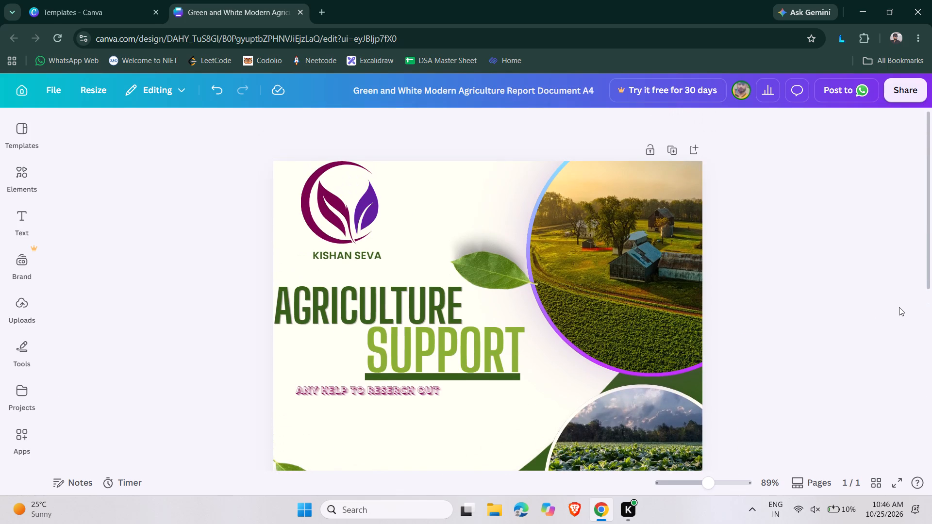
{"action": "left_click_drag", "start_coordinate": [495, 276], "coordinate": [487, 279]}
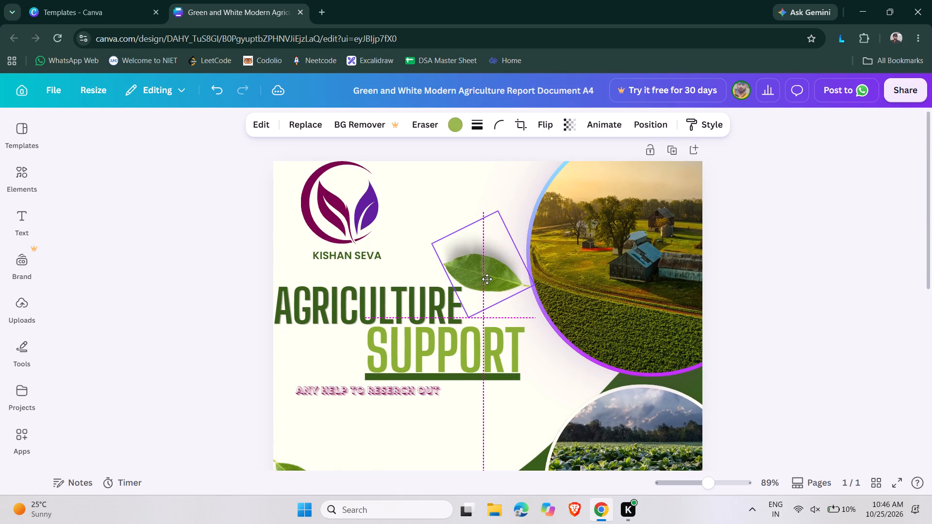
{"action": "left_click_drag", "start_coordinate": [487, 279], "coordinate": [487, 280]}
{"action": "left_click", "coordinate": [821, 278]}
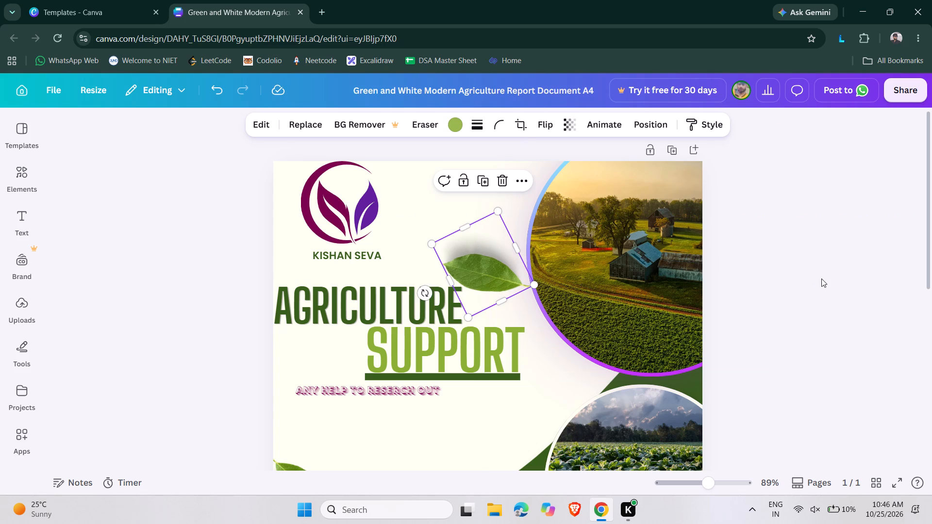
Recolour the Kishan Seva logo, setting its purple leaf to dark green #375e1a and both maroon colours to yellow green #75832c.
{"action": "left_click", "coordinate": [328, 224]}
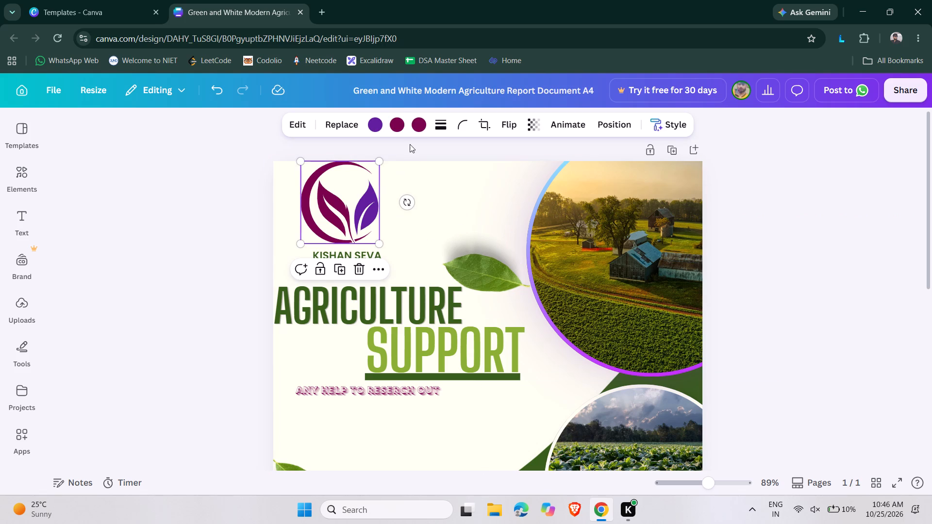
{"action": "left_click", "coordinate": [401, 121]}
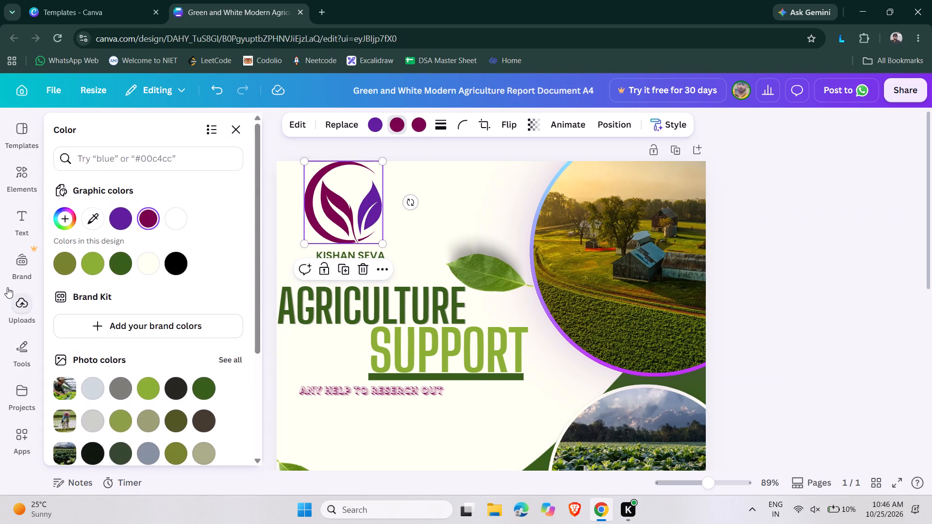
{"action": "left_click", "coordinate": [124, 257]}
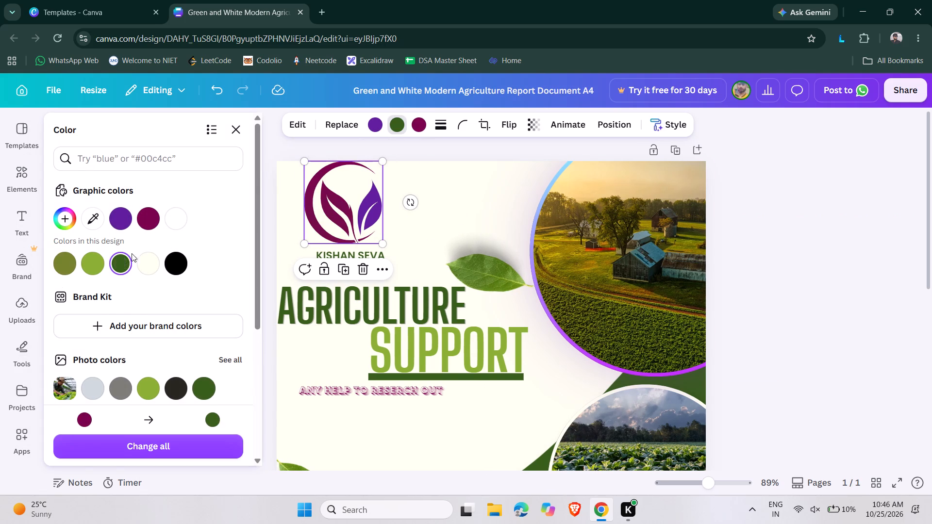
{"action": "left_click", "coordinate": [371, 122]}
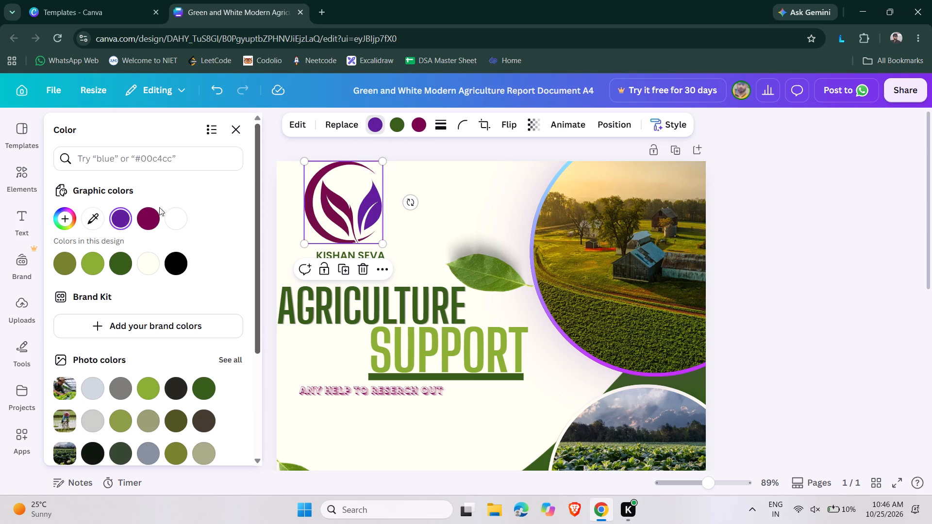
{"action": "left_click", "coordinate": [116, 264]}
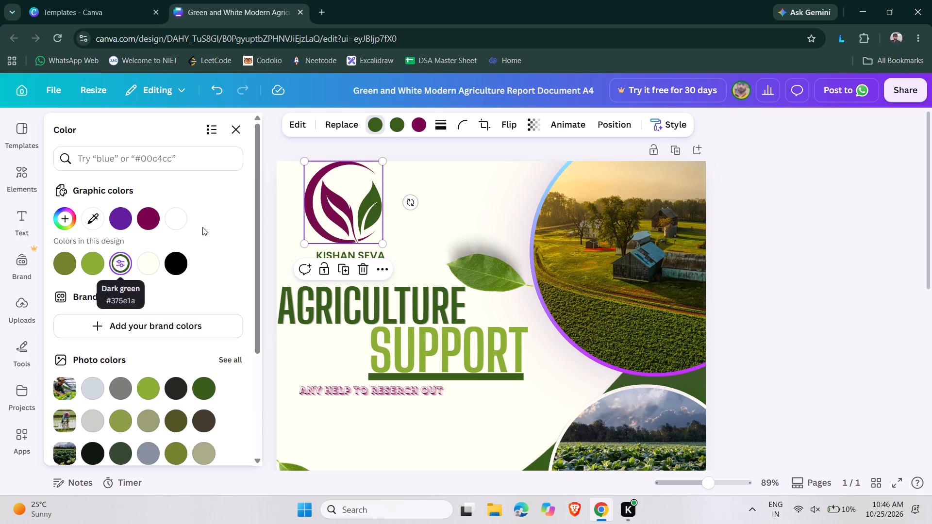
{"action": "left_click", "coordinate": [399, 128]}
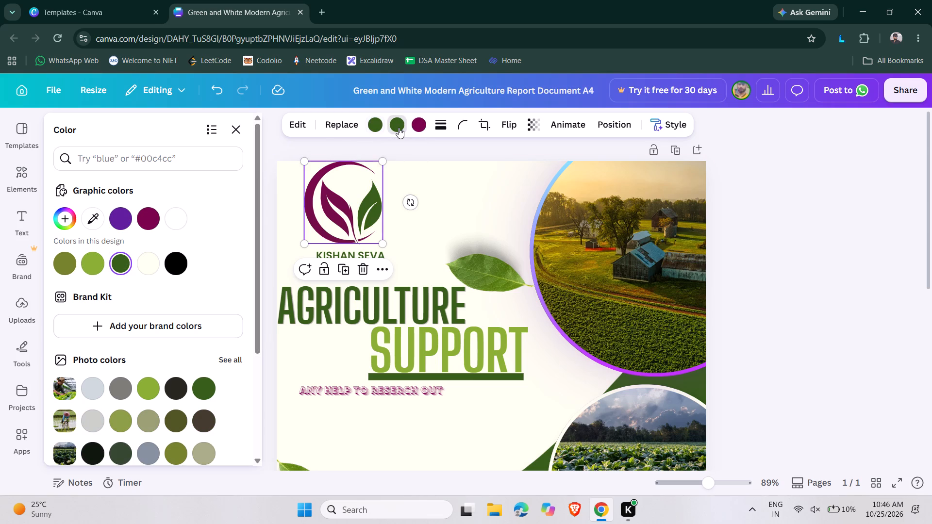
{"action": "left_click", "coordinate": [68, 260]}
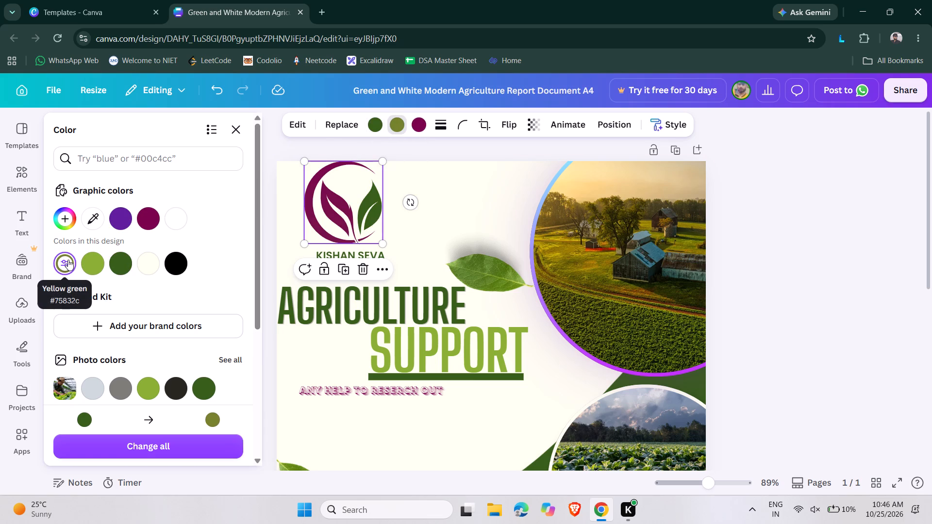
{"action": "left_click", "coordinate": [418, 123]}
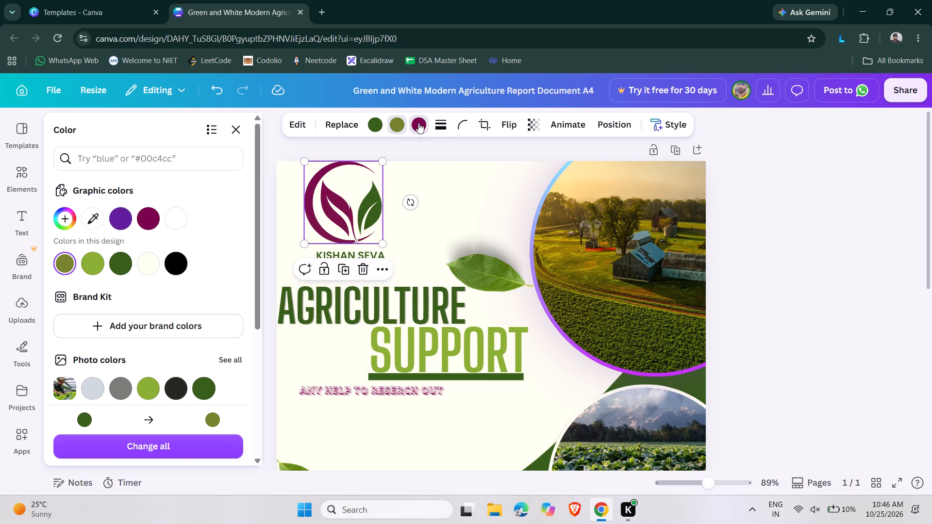
{"action": "left_click", "coordinate": [68, 264]}
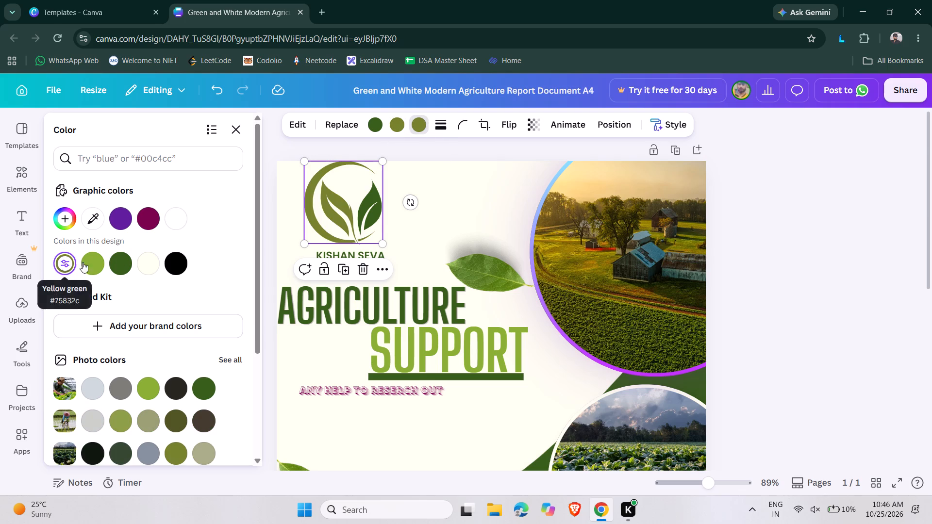
{"action": "left_click", "coordinate": [792, 230]}
{"action": "scroll", "coordinate": [792, 230], "scroll_direction": "down", "scroll_amount": 1}
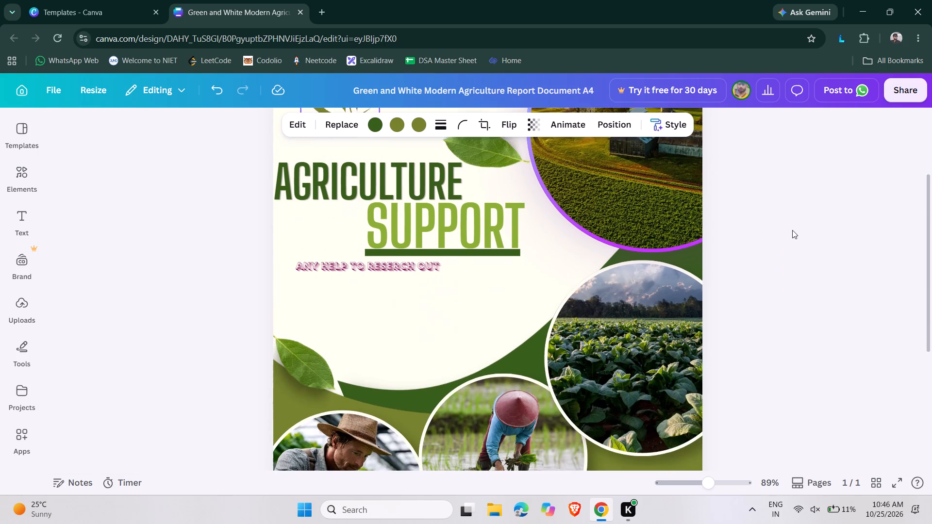
{"action": "scroll", "coordinate": [792, 230], "scroll_direction": "down", "scroll_amount": 1}
{"action": "left_click", "coordinate": [792, 230]}
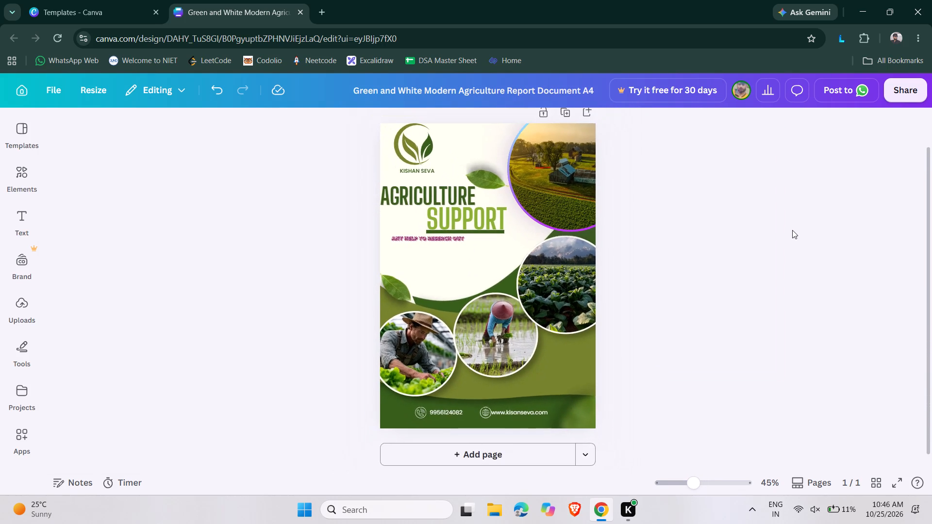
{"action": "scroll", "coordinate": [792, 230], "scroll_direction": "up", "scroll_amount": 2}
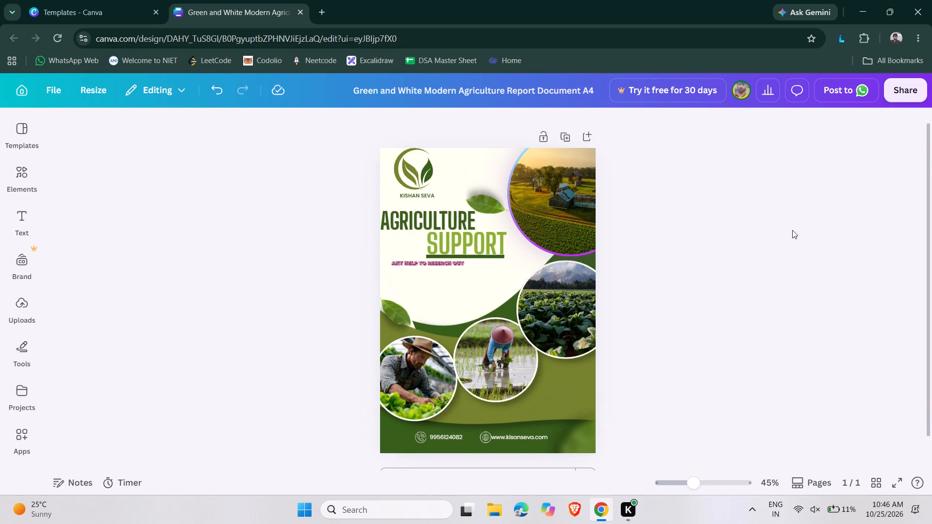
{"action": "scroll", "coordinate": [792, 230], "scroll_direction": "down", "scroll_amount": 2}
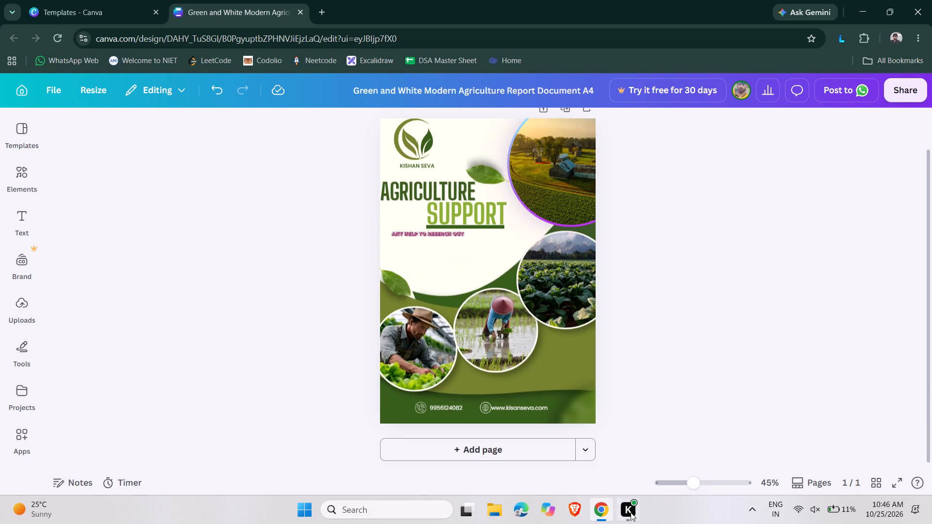